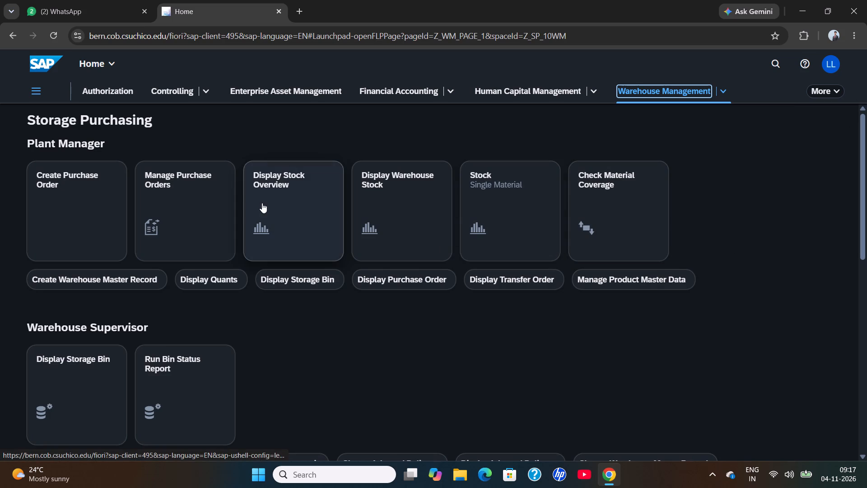
# Open the Create Purchase Order app from the Plant Manager group of Warehouse Management.
pyautogui.click(54, 194)
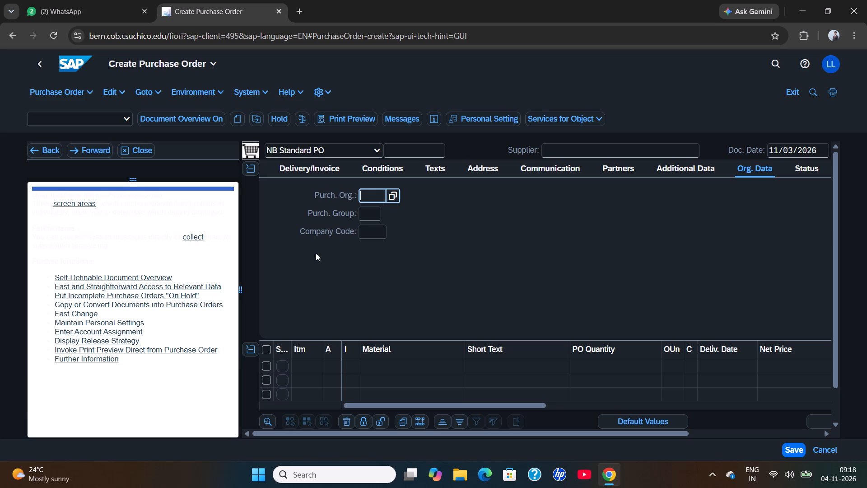
# Collapse the item overview and header sections of the new standard purchase order.
pyautogui.click(248, 346)
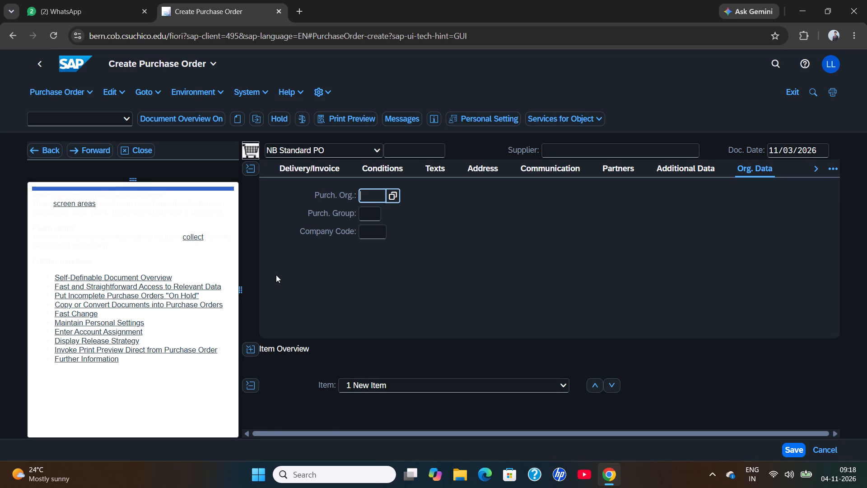
pyautogui.click(250, 166)
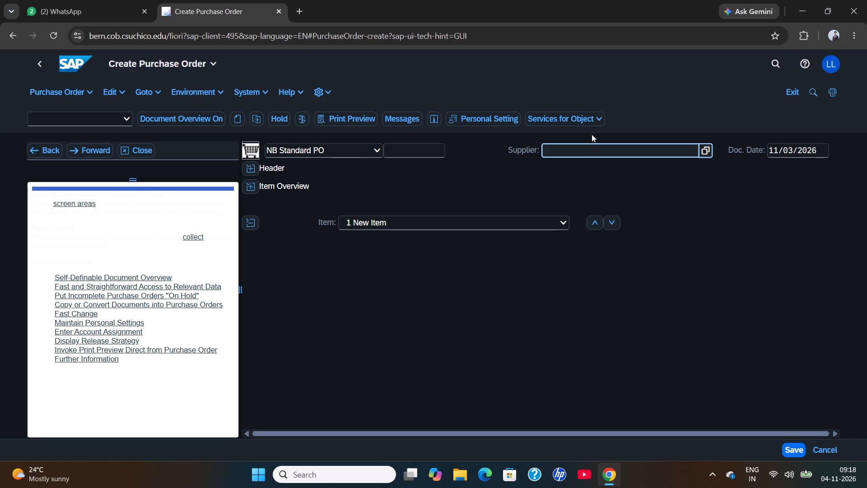
# Activate the Supplier field of the new standard purchase order for entry.
pyautogui.click(586, 147)
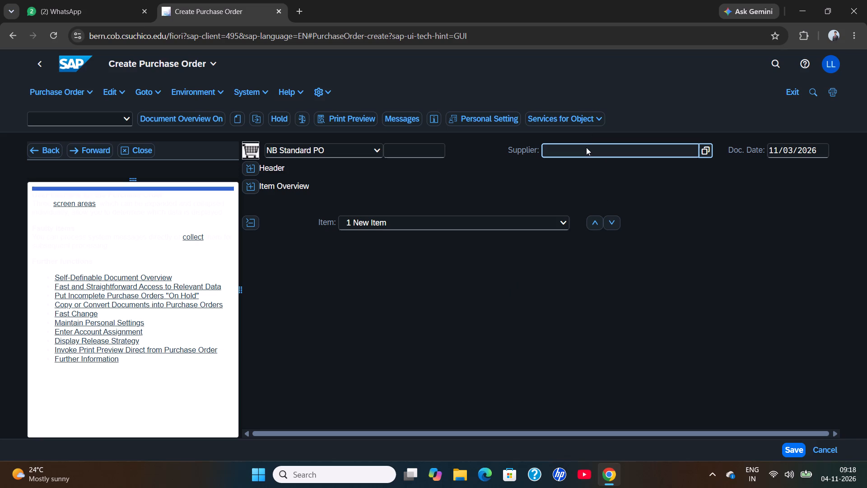
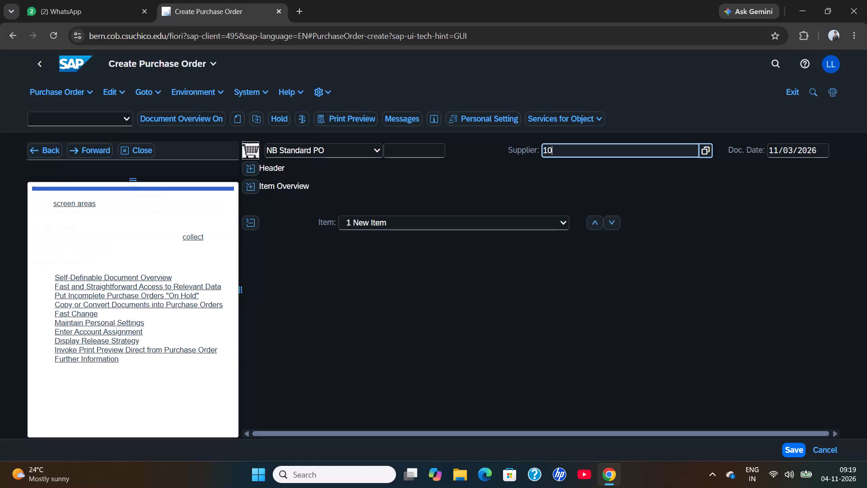
# Complete the supplier number as 103044 and apply it to the purchase order.
pyautogui.write('3044')
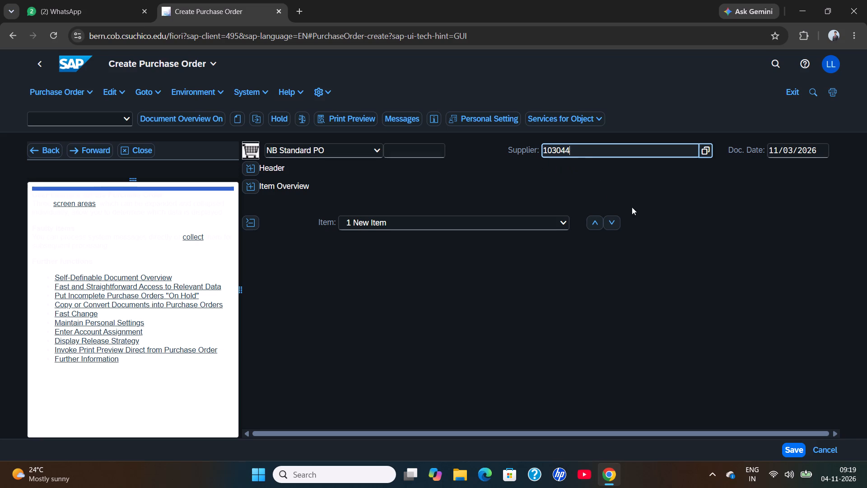
pyautogui.press('Return')
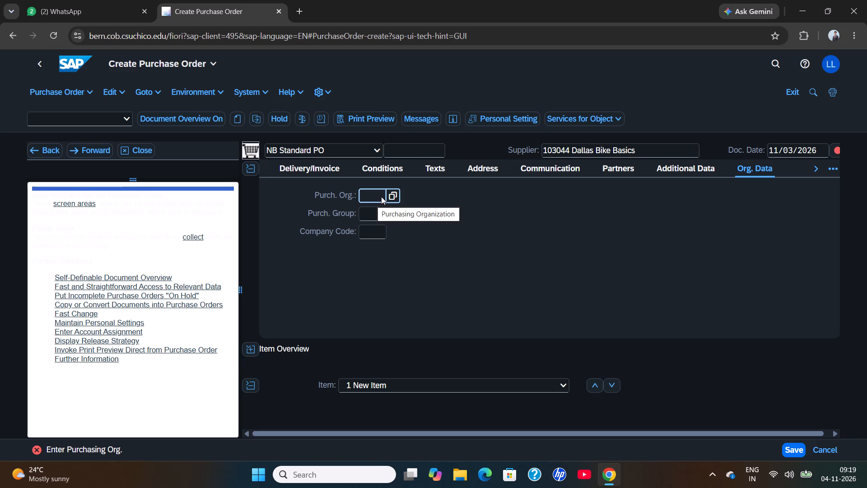
# Set the purchasing organization to US00, Global Bike US, from its value list.
pyautogui.click(389, 197)
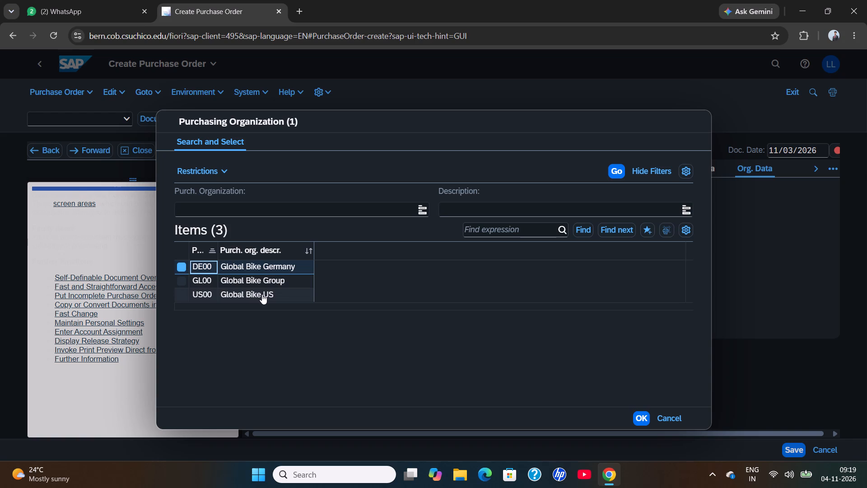
pyautogui.click(262, 294)
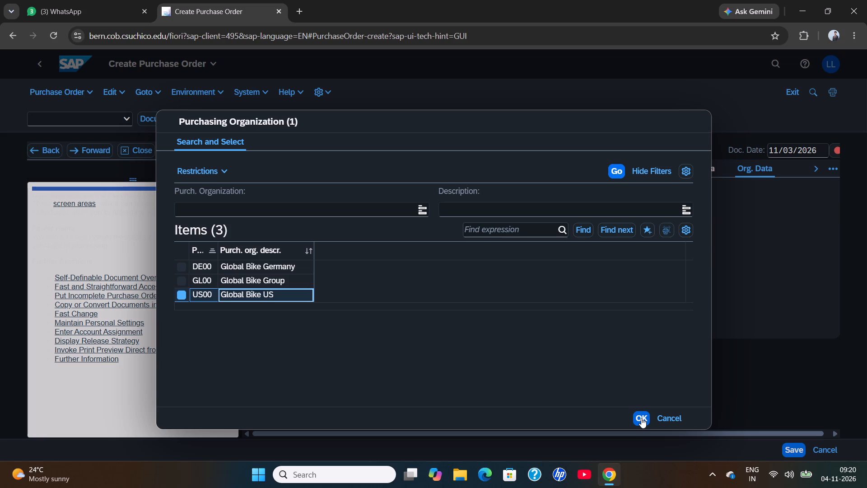
pyautogui.click(641, 418)
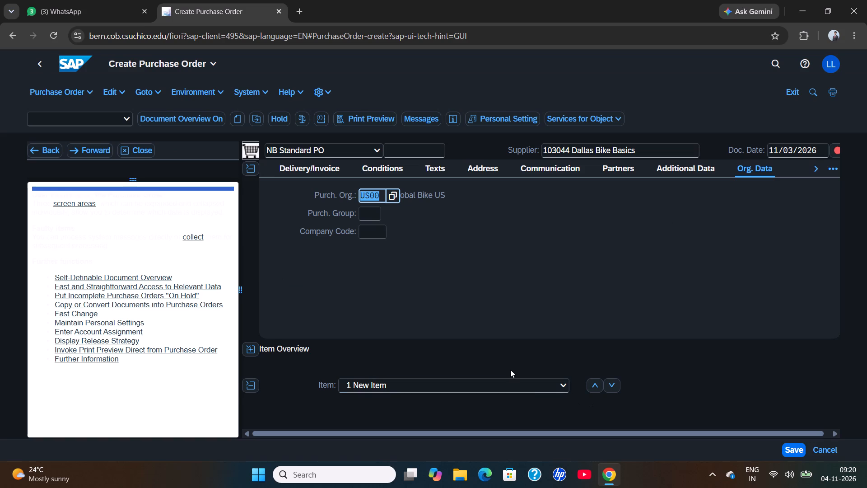
# Set the purchasing group to N00, North America, from its value list.
pyautogui.click(376, 212)
pyautogui.click(386, 214)
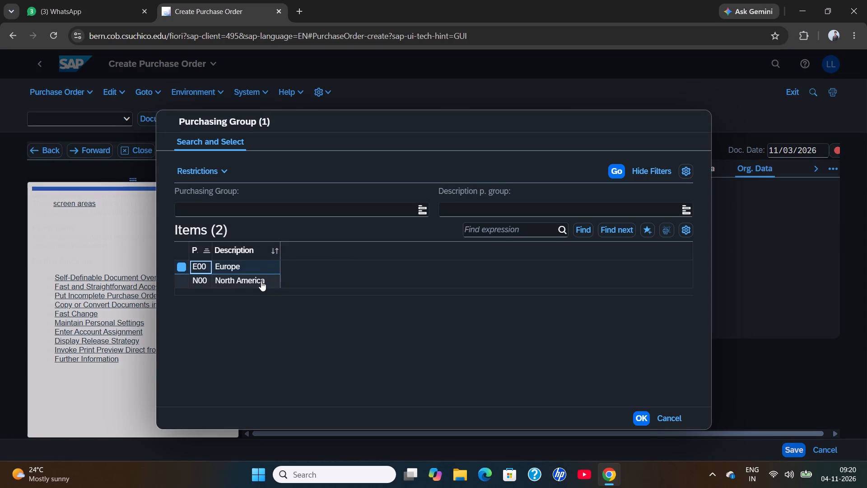
pyautogui.click(261, 281)
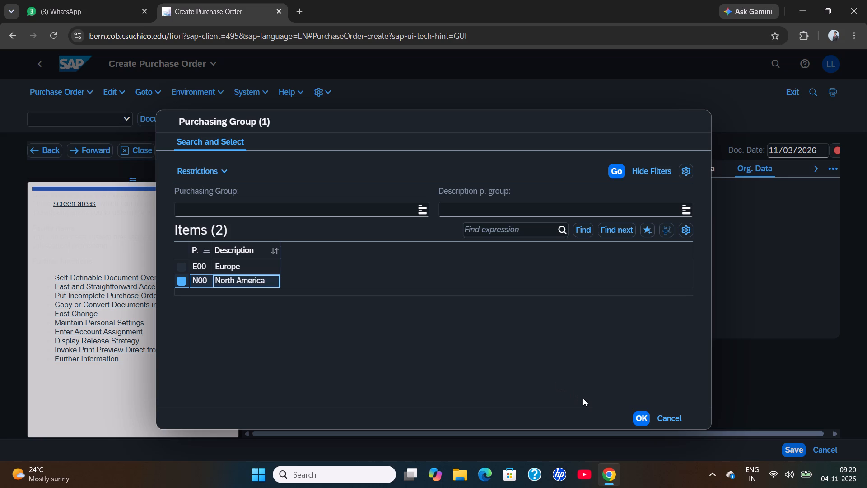
pyautogui.click(642, 416)
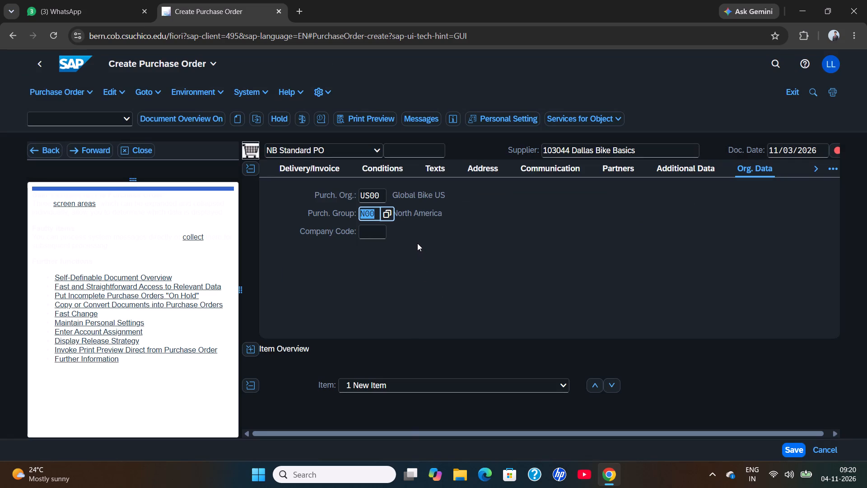
# Set the company code to US00, Global Bike Inc., from its value list.
pyautogui.click(387, 233)
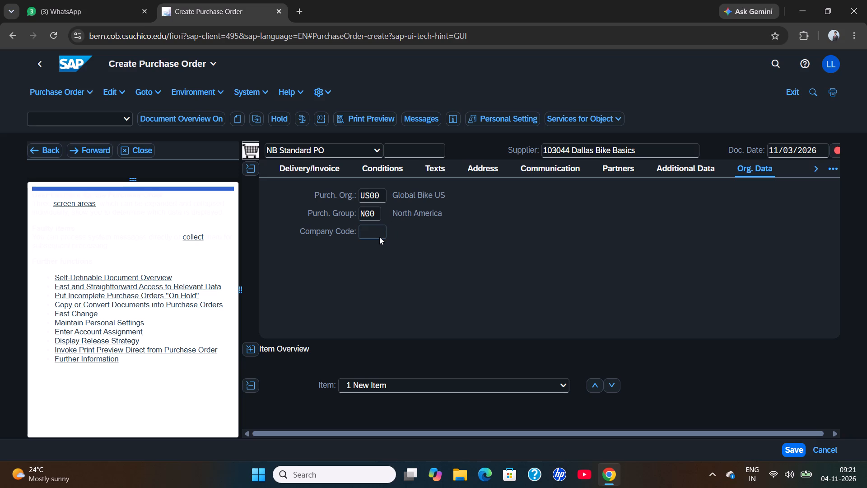
pyautogui.click(379, 237)
pyautogui.click(397, 232)
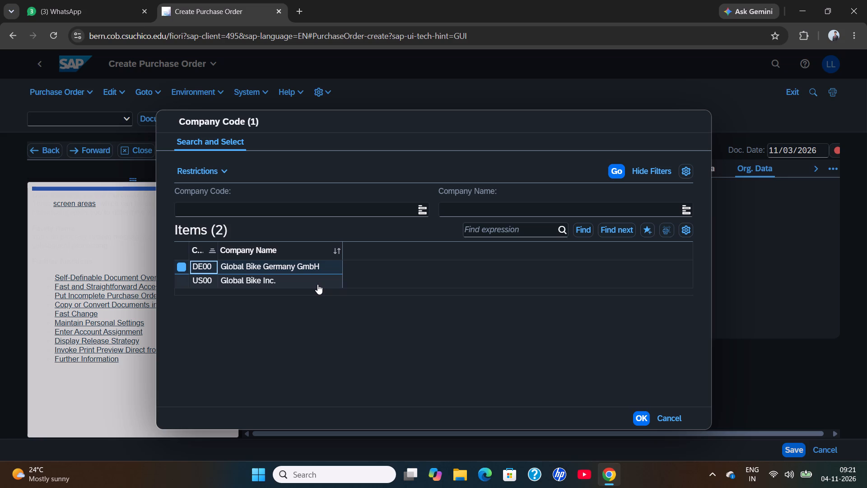
pyautogui.click(317, 284)
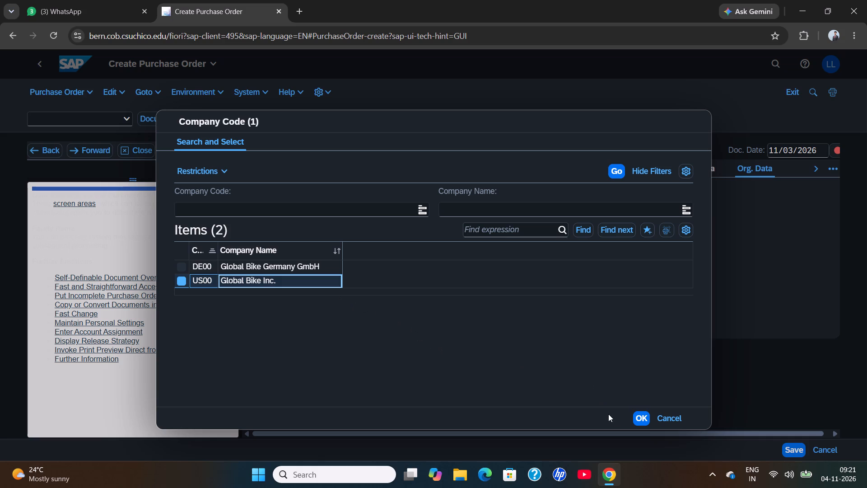
pyautogui.click(637, 418)
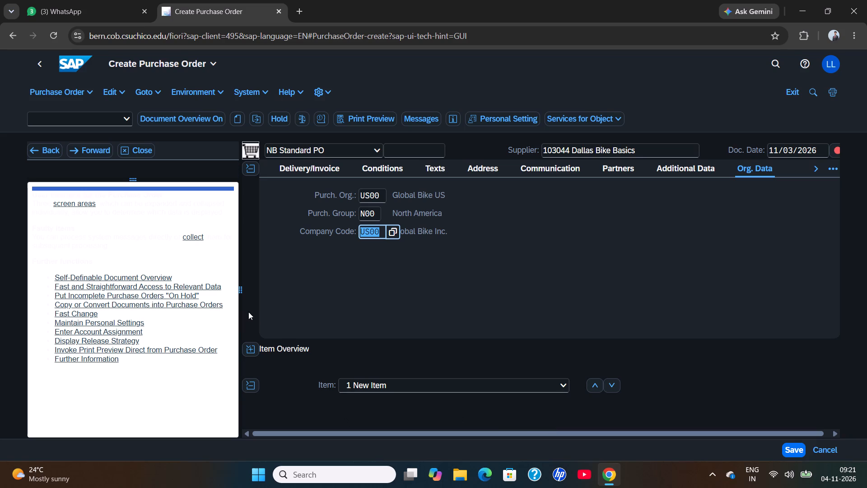
# Expand the Item Overview section of the purchase order.
pyautogui.click(253, 349)
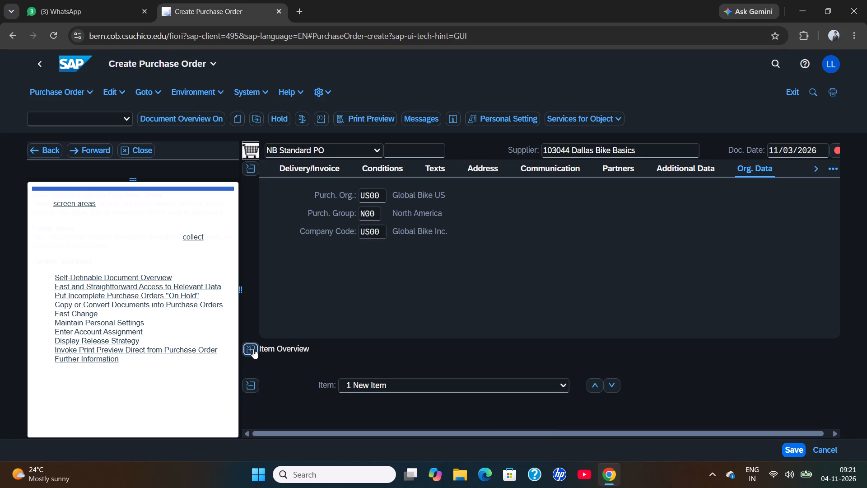
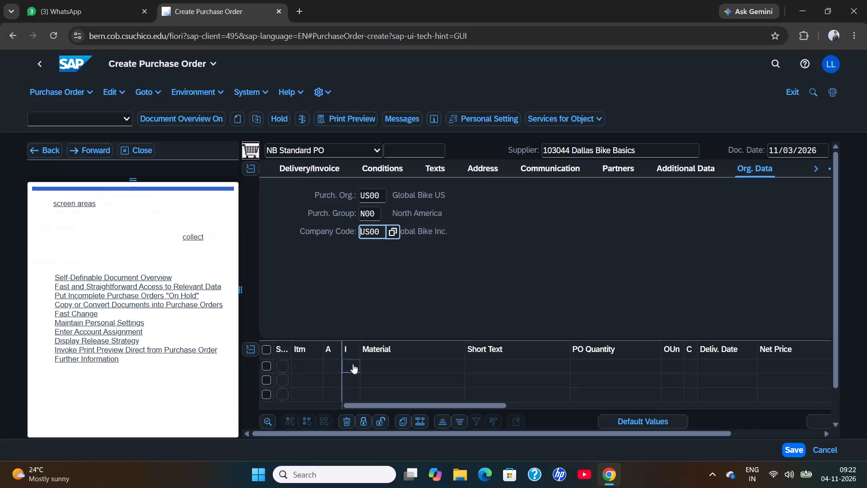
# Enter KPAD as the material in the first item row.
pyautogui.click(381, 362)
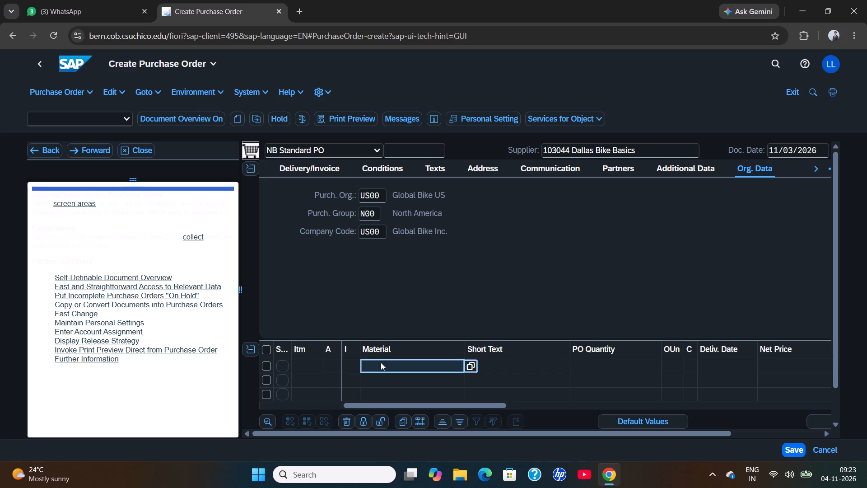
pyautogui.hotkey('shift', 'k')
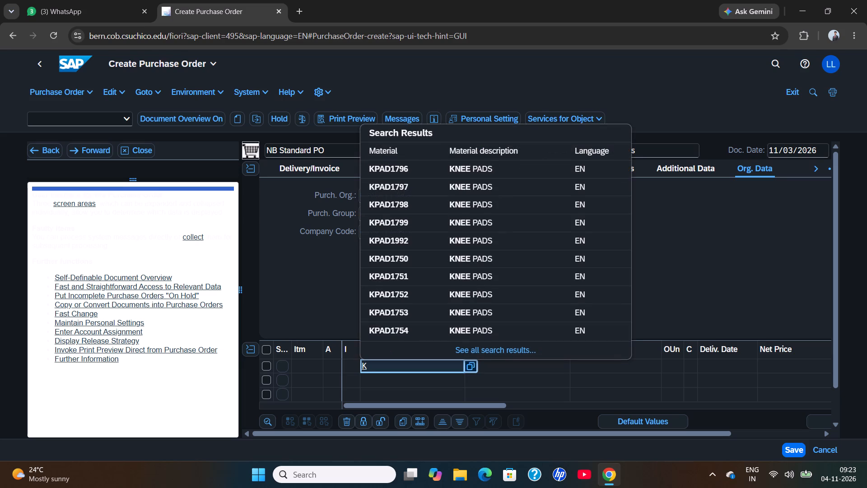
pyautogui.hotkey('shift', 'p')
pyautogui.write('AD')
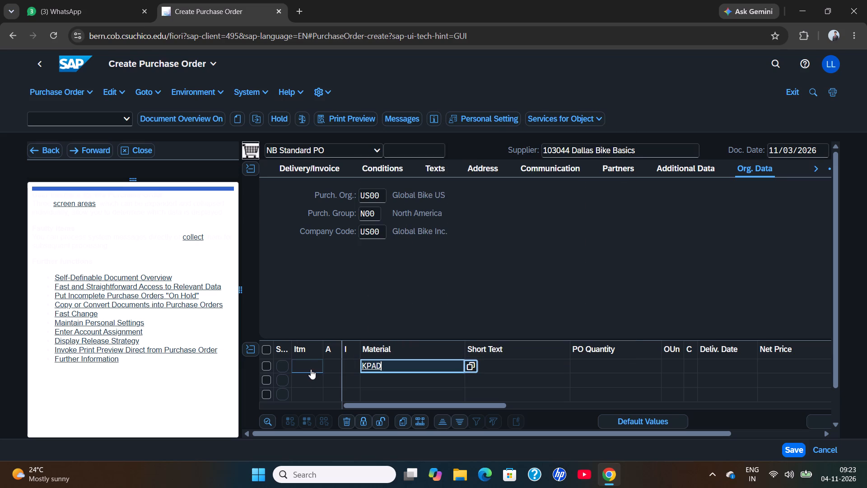
# Set the item number of the first order row to 100.
pyautogui.click(310, 368)
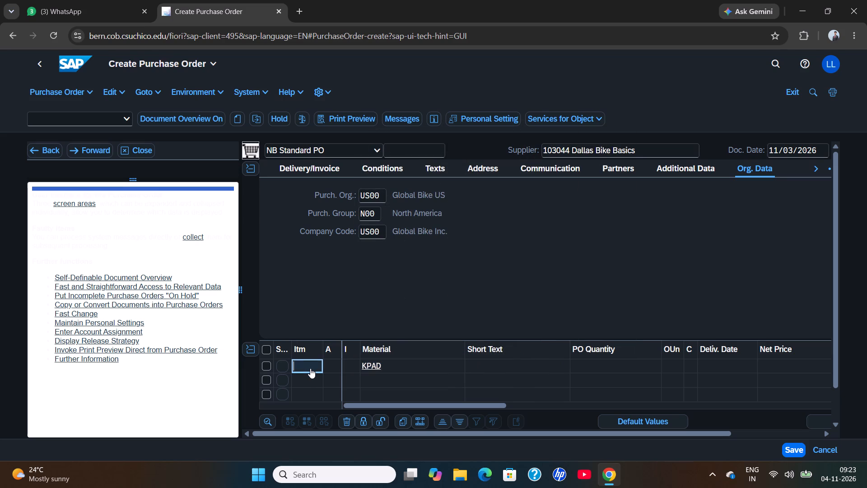
pyautogui.write('10')
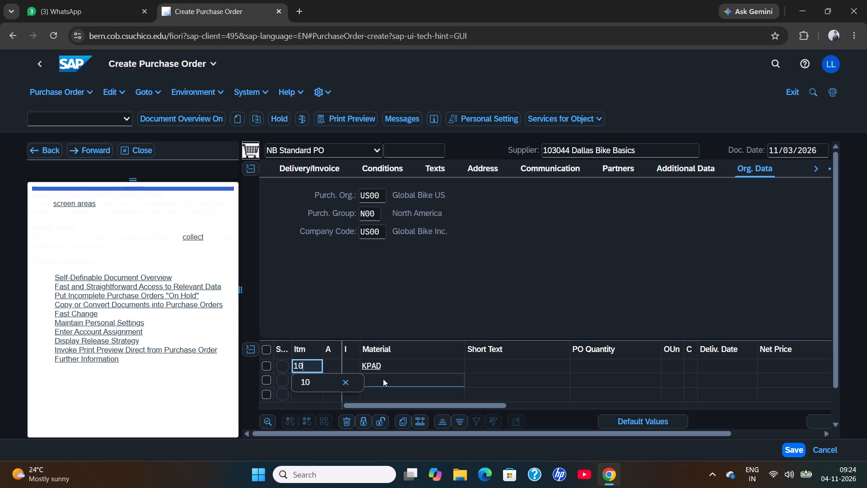
pyautogui.write('044')
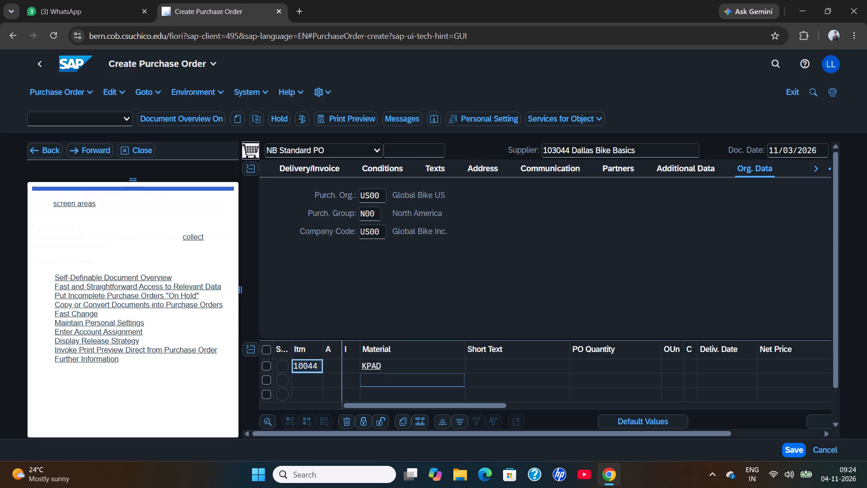
pyautogui.press('BackSpace')
pyautogui.press('BackSpace')
# Set the material of item 100 to KPAD1044, knee pads, from the matching material suggestions.
pyautogui.click(417, 366)
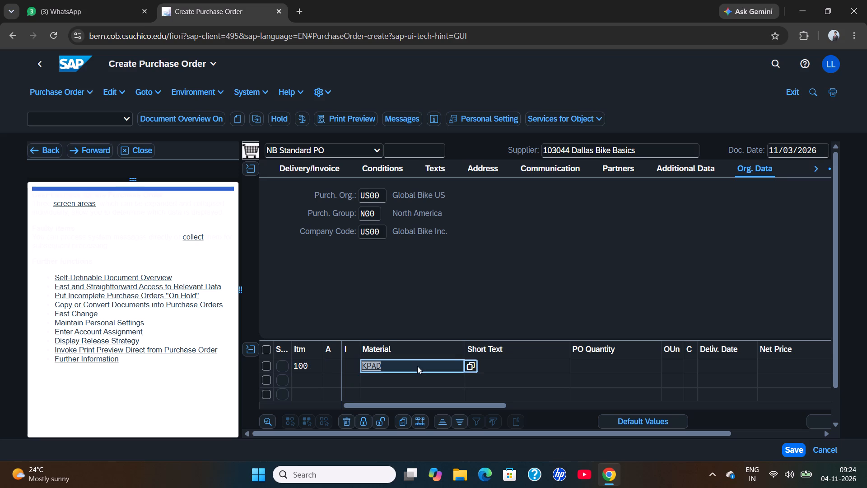
pyautogui.write('044')
pyautogui.press('BackSpace')
pyautogui.press('BackSpace')
pyautogui.press('BackSpace')
pyautogui.write('KPAD0')
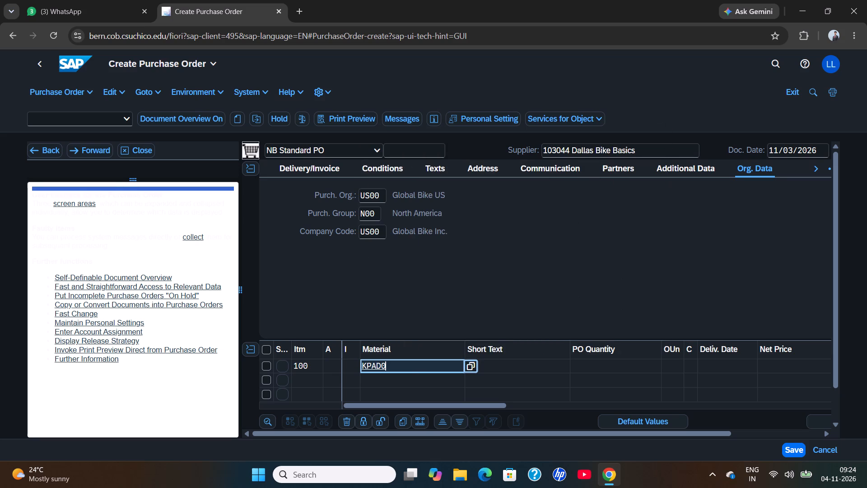
pyautogui.write('44')
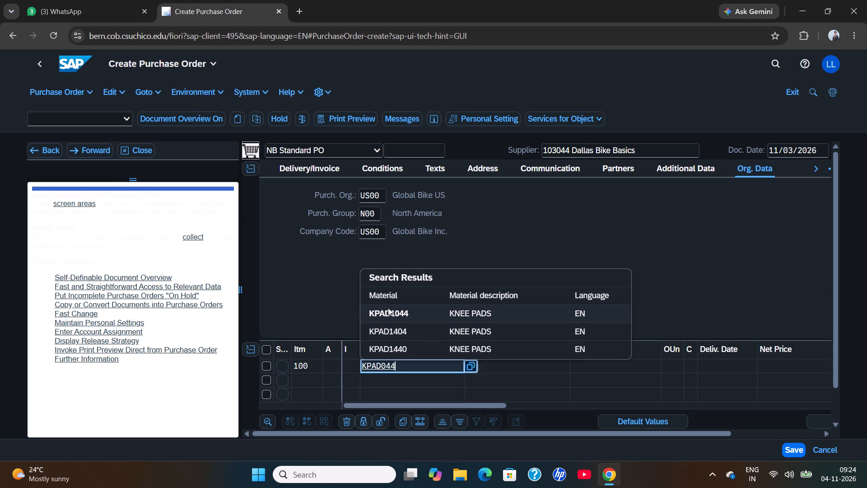
pyautogui.click(406, 311)
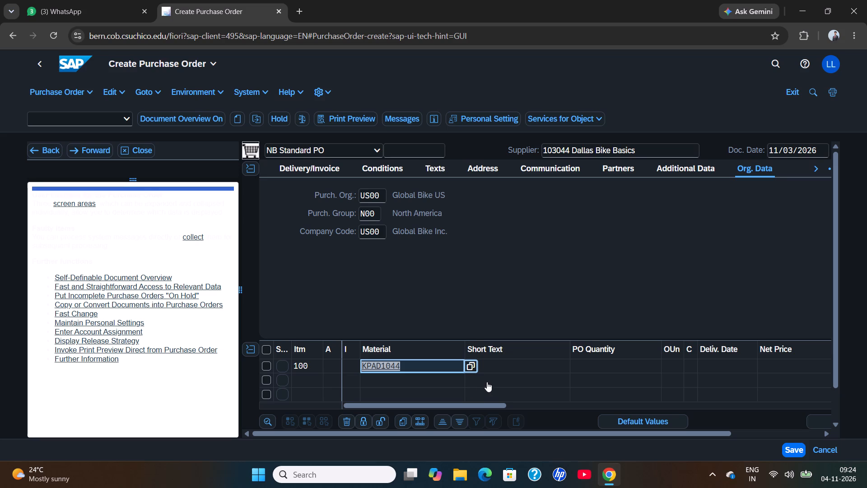
# Enter KNEEPAD as the short text of item 100.
pyautogui.click(494, 366)
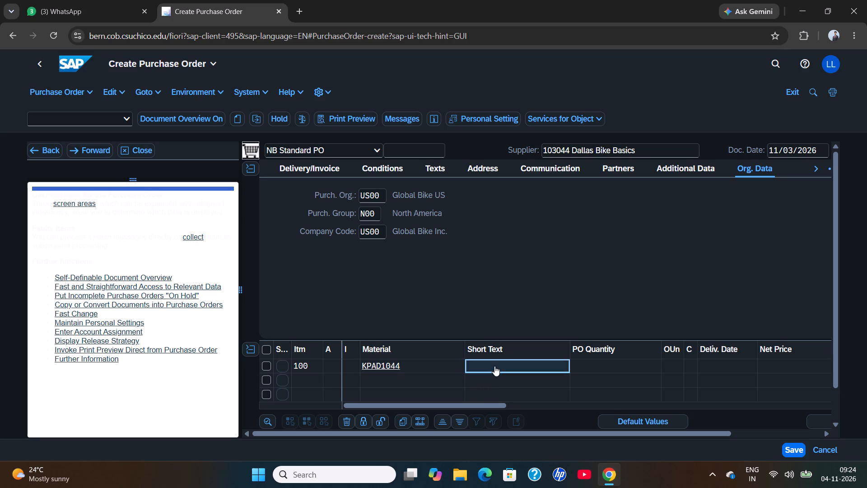
pyautogui.write('KN')
pyautogui.write('EE')
pyautogui.hotkey('shift', 'o')
pyautogui.hotkey('shift', 'BackSpace')
pyautogui.write('PAD')
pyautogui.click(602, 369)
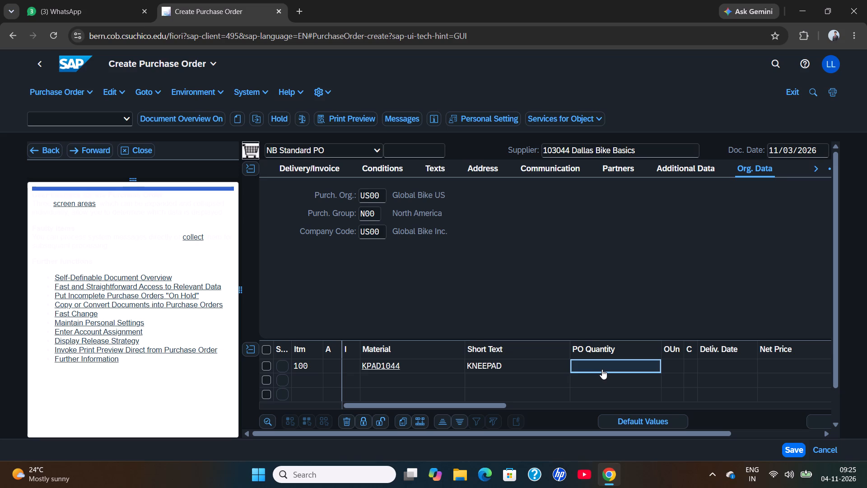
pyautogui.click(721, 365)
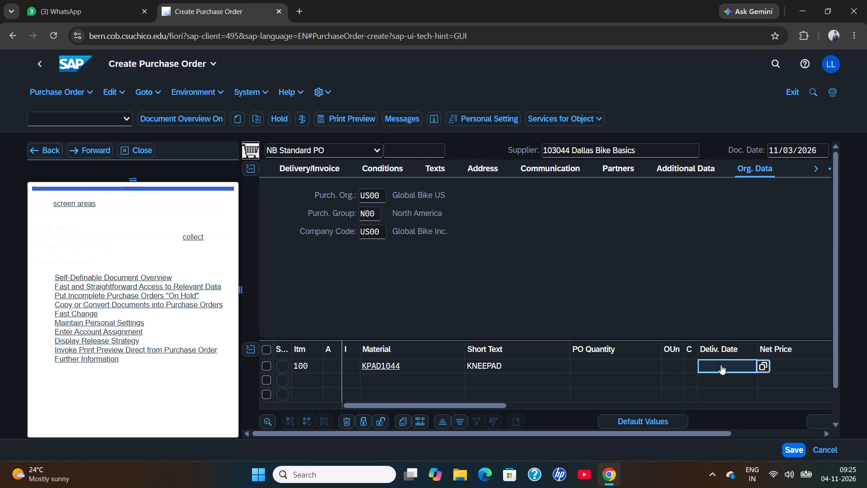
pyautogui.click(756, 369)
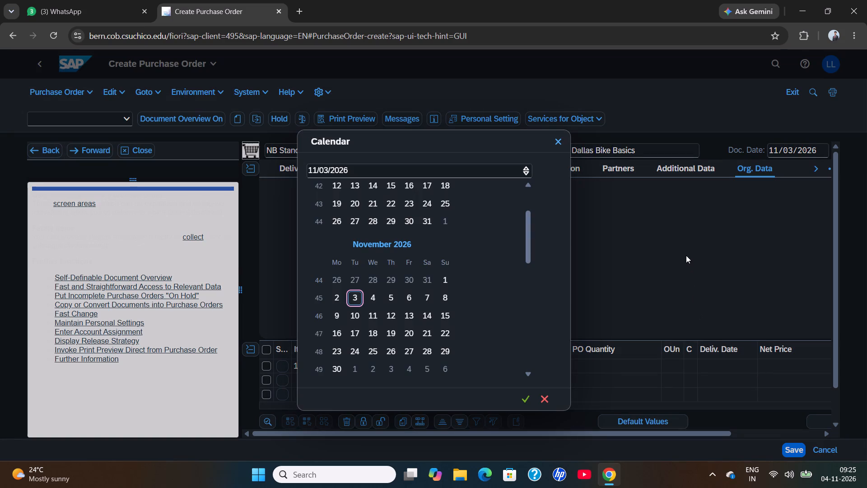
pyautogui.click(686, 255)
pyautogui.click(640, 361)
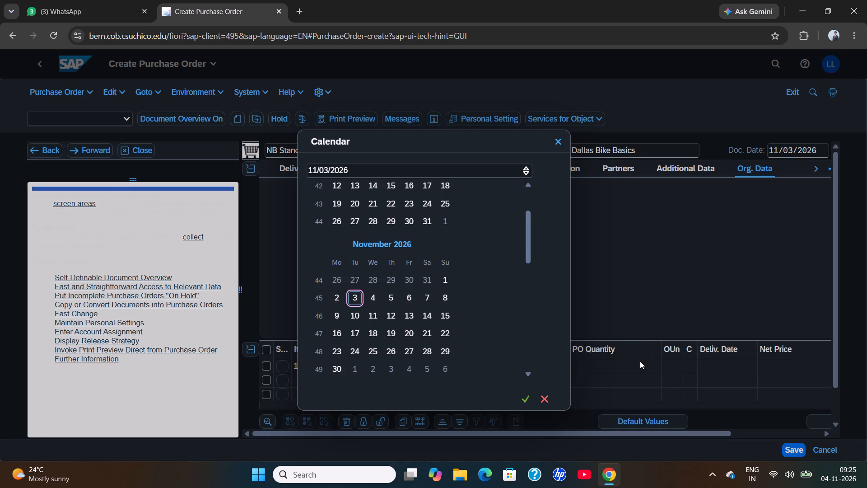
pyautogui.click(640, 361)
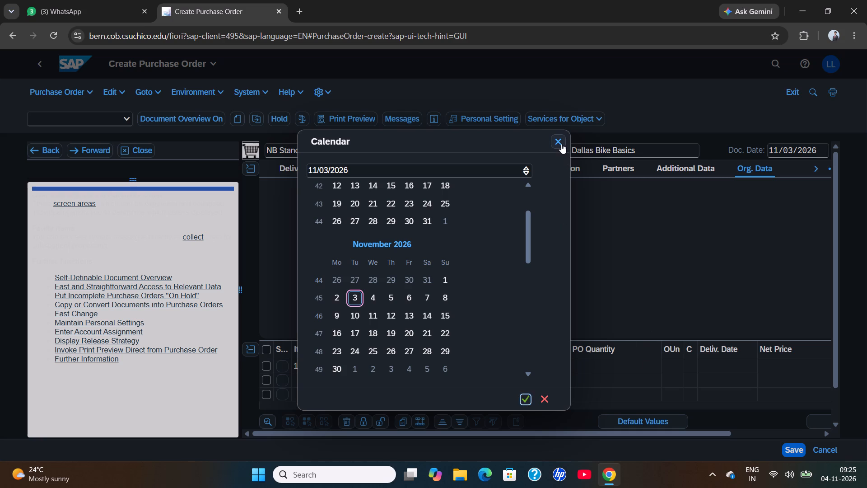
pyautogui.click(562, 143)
# Set the PO quantity of item 100 to 10.
pyautogui.click(594, 365)
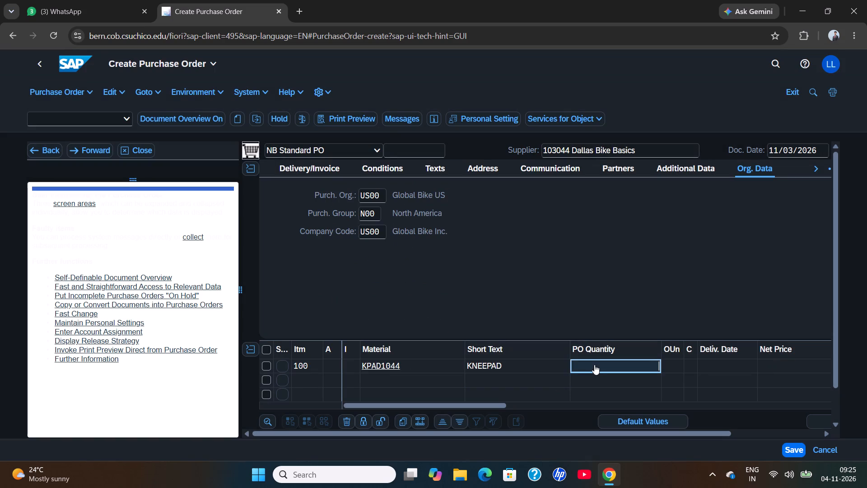
pyautogui.write('10')
pyautogui.click(689, 364)
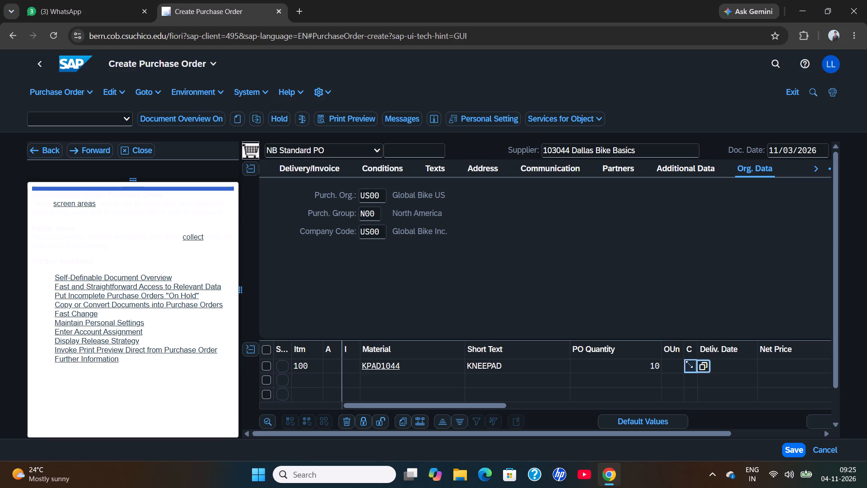
# Set the delivery date of item 100 to 11/16/2026 from the calendar.
pyautogui.click(740, 364)
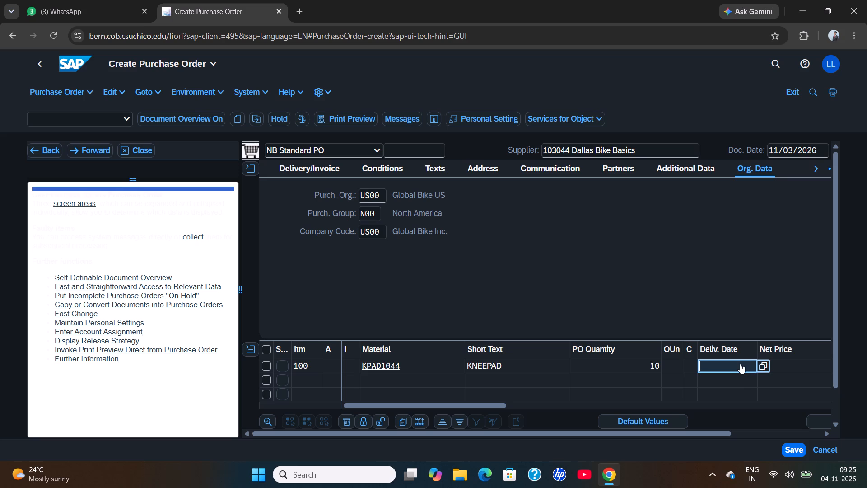
pyautogui.click(763, 365)
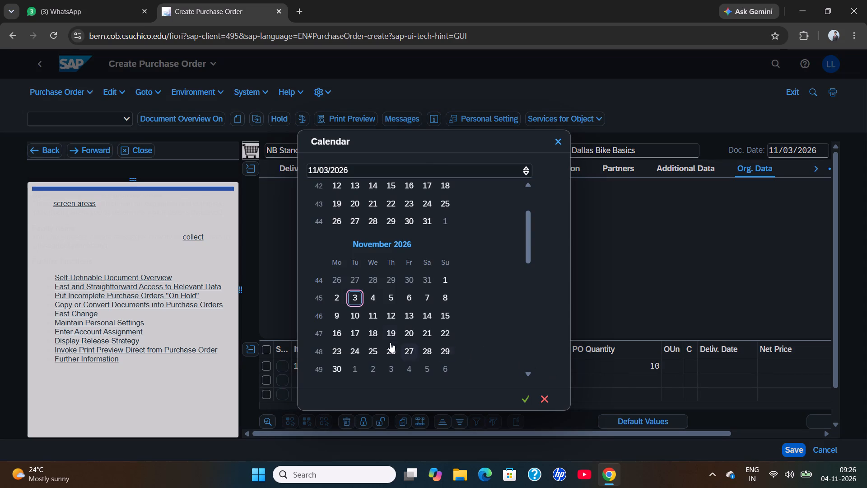
pyautogui.click(336, 326)
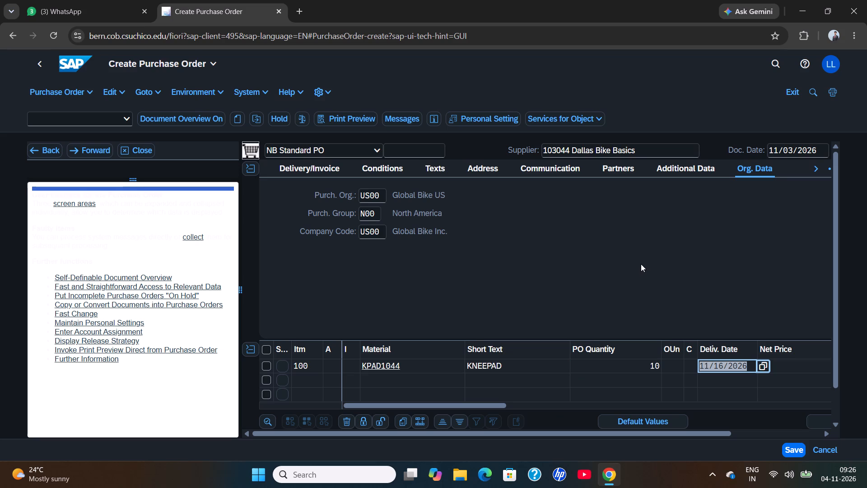
# Set the net price of item 100 to 25 USD.
pyautogui.hscroll(4, 641, 264)
pyautogui.hscroll(-1, 798, 360)
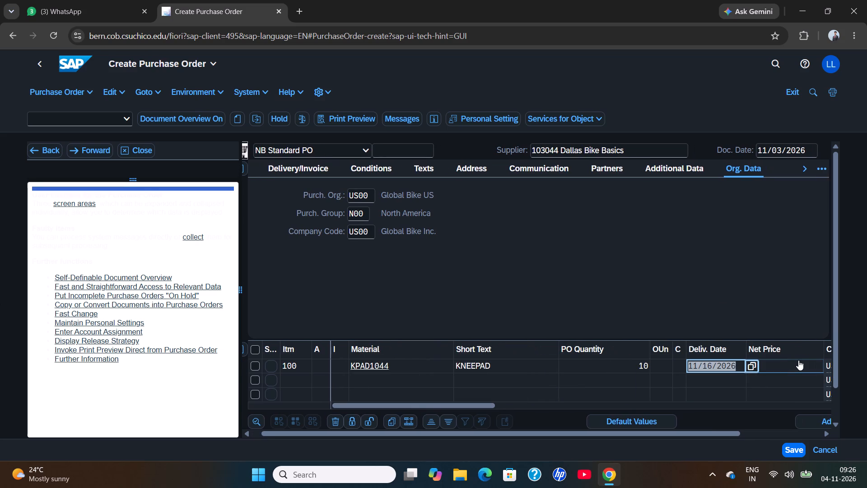
pyautogui.hscroll(-1, 798, 360)
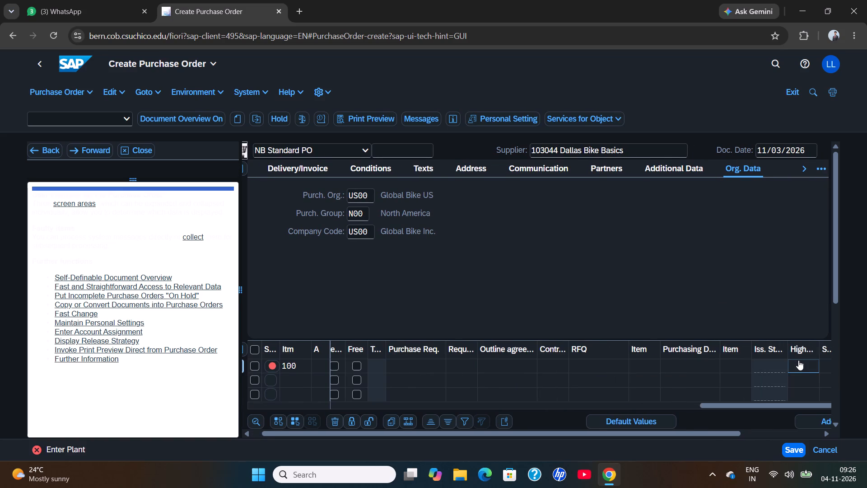
pyautogui.hscroll(-1, 798, 360)
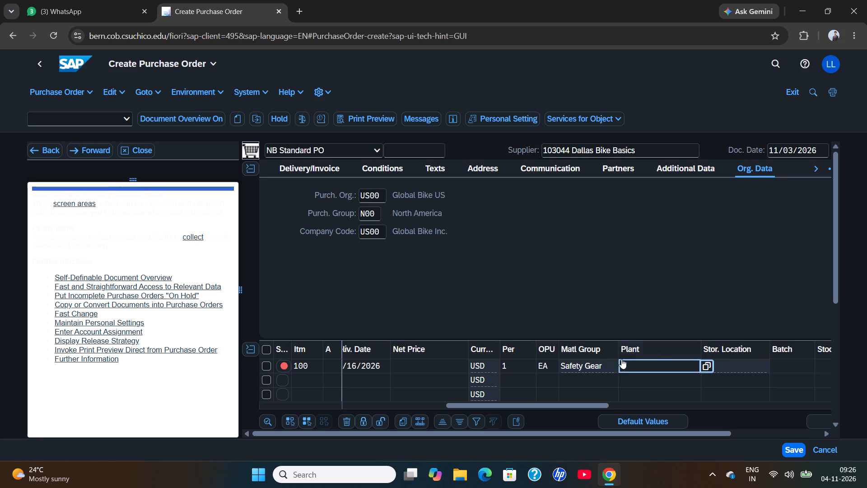
pyautogui.click(425, 367)
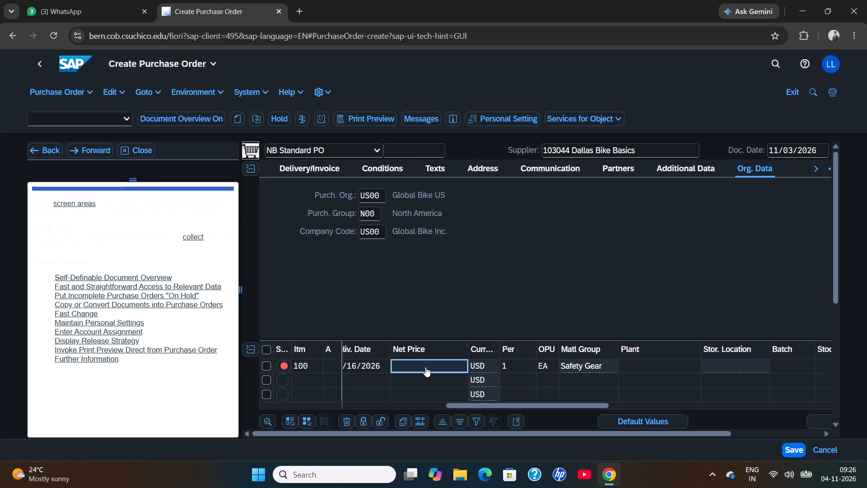
pyautogui.write('25')
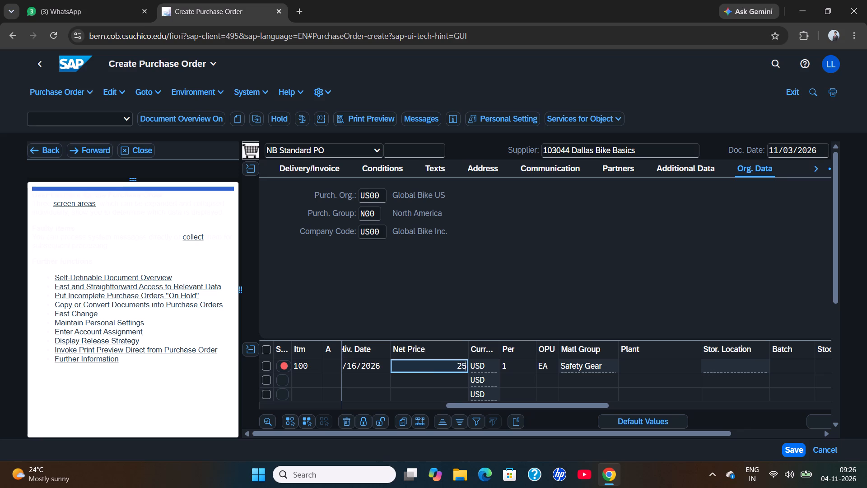
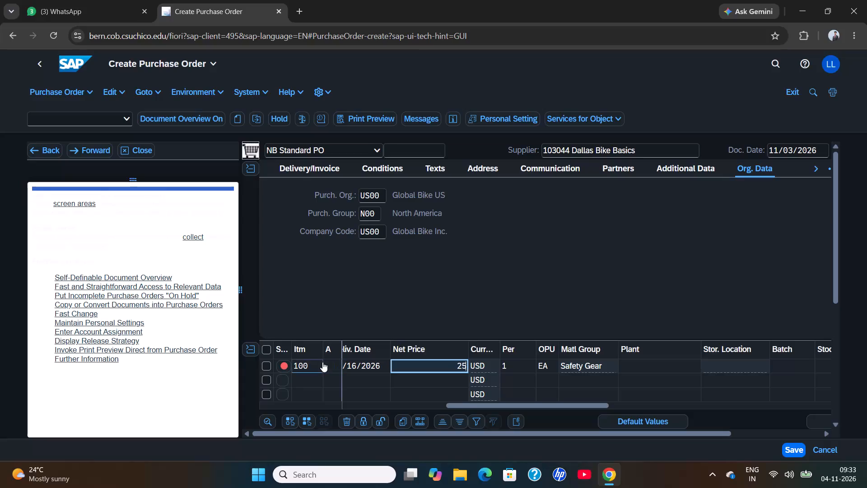
# Change the item number of the knee pad line in the item overview to 10.
pyautogui.click(316, 362)
pyautogui.press('BackSpace')
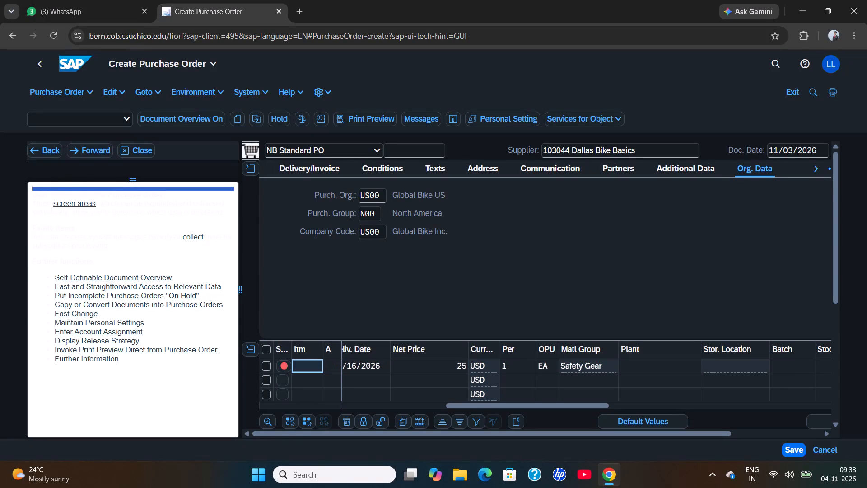
pyautogui.write('10')
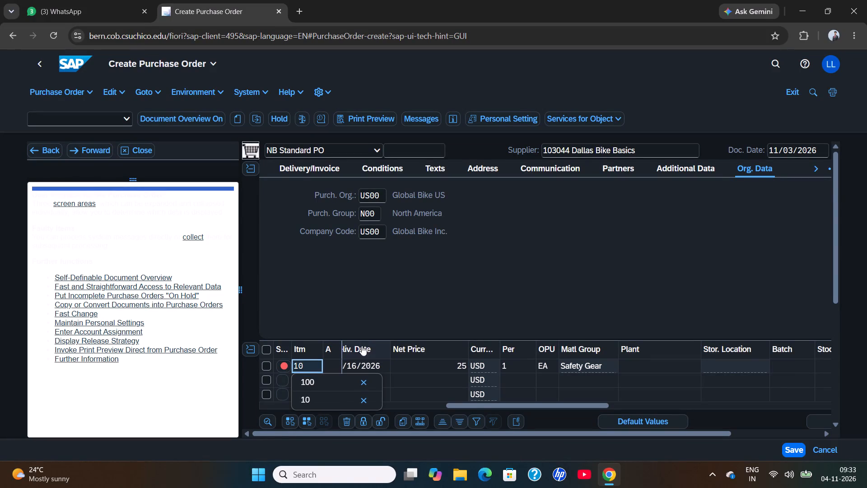
pyautogui.click(409, 366)
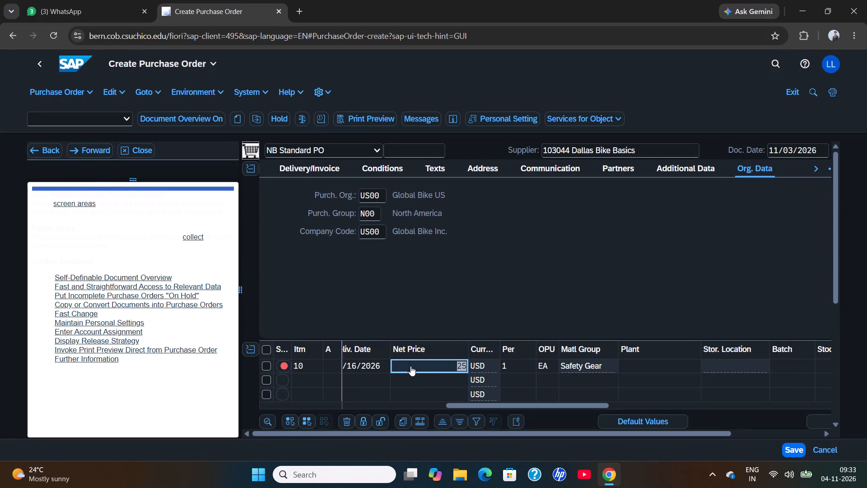
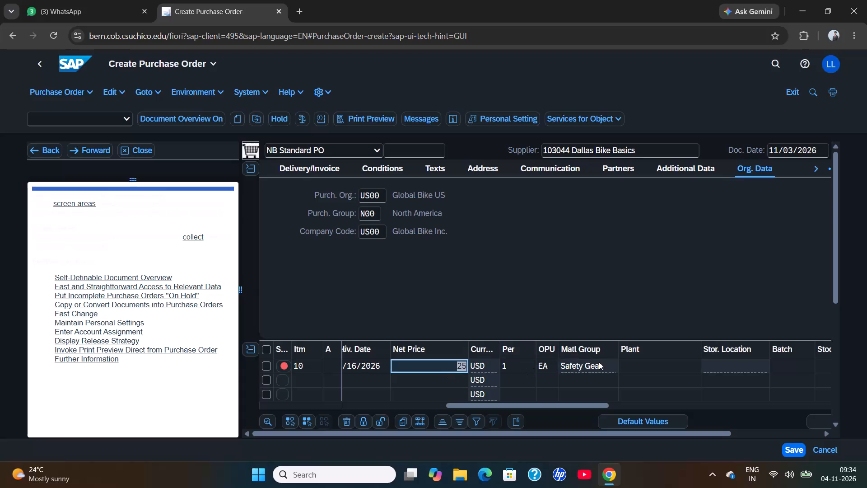
# Look up the plant for the knee pad line and assign SD00, DC San Diego.
pyautogui.click(639, 366)
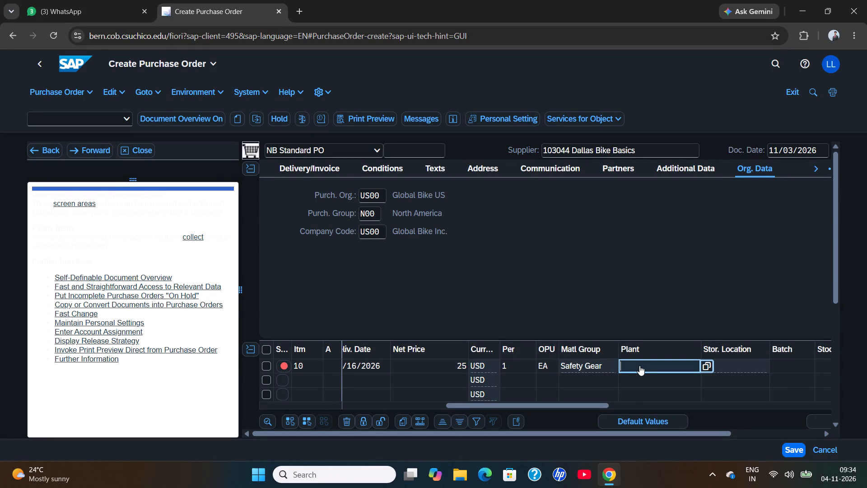
pyautogui.click(707, 364)
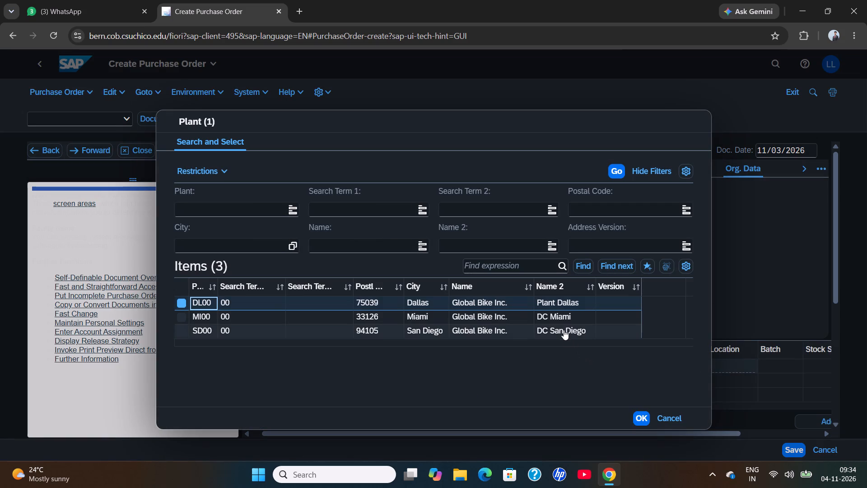
pyautogui.click(564, 329)
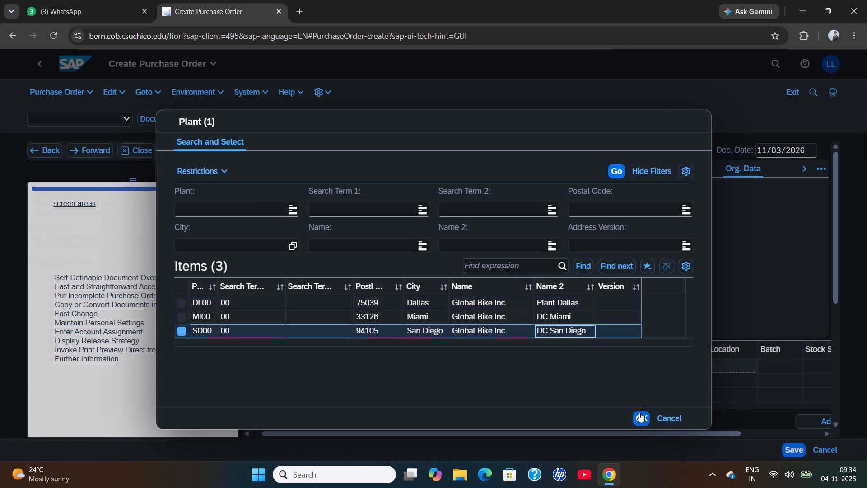
pyautogui.click(634, 418)
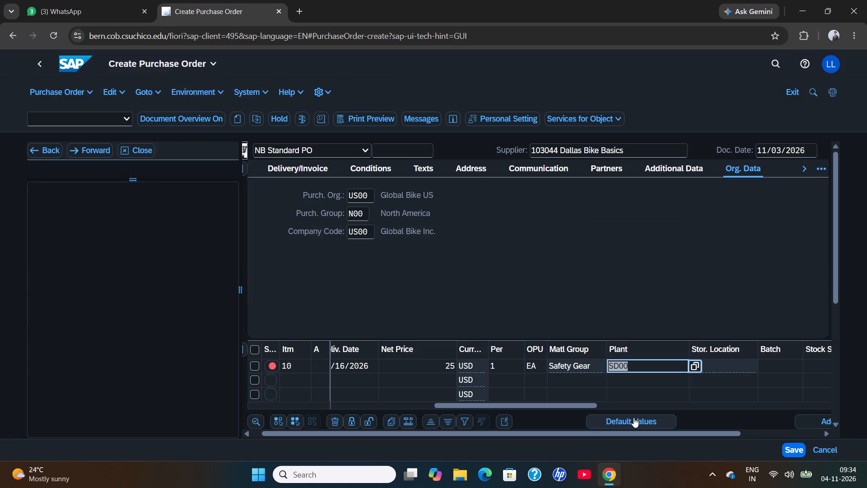
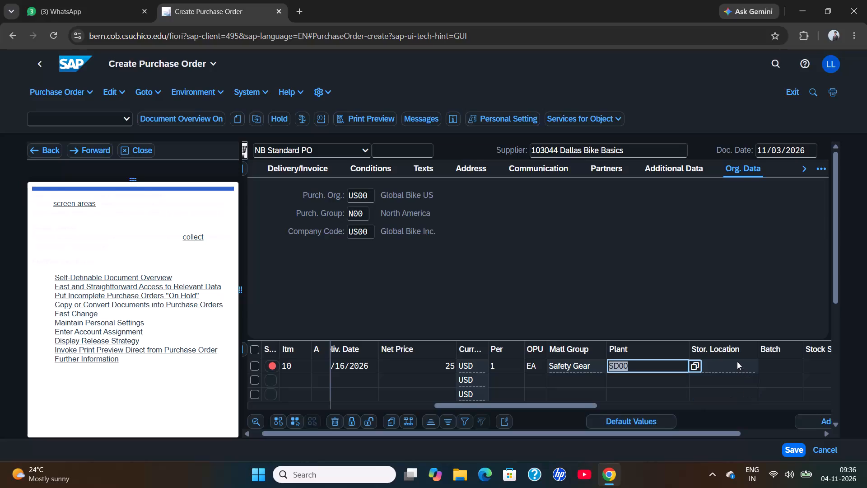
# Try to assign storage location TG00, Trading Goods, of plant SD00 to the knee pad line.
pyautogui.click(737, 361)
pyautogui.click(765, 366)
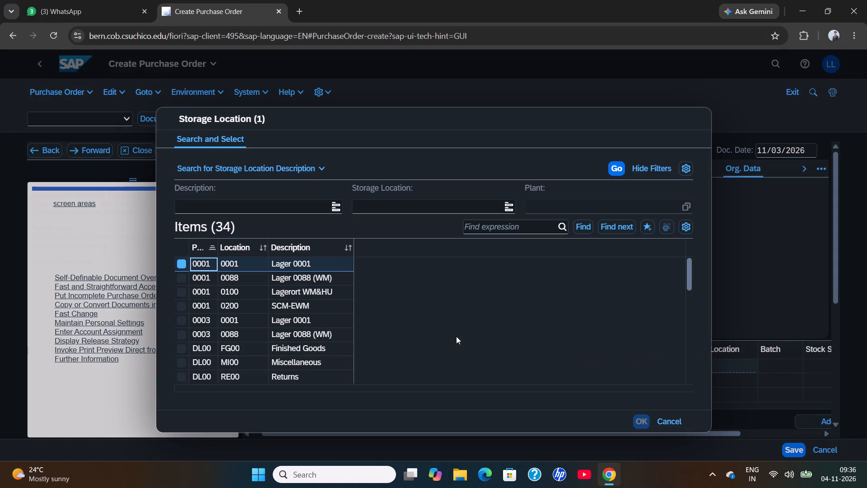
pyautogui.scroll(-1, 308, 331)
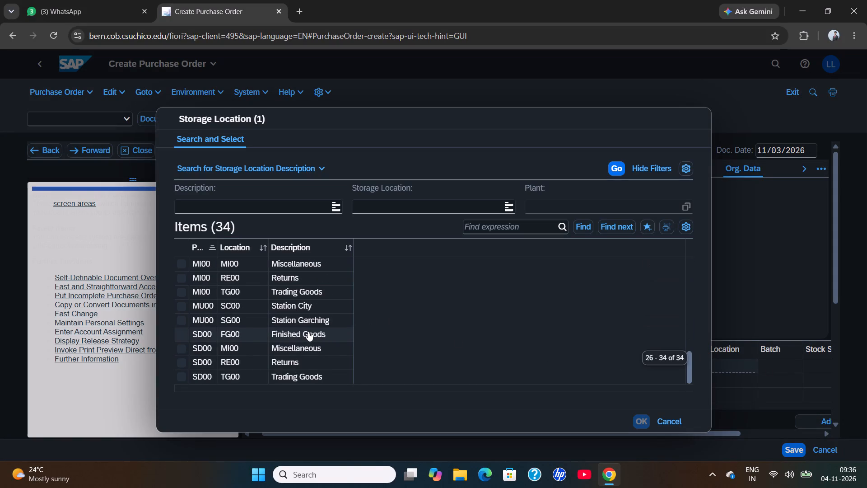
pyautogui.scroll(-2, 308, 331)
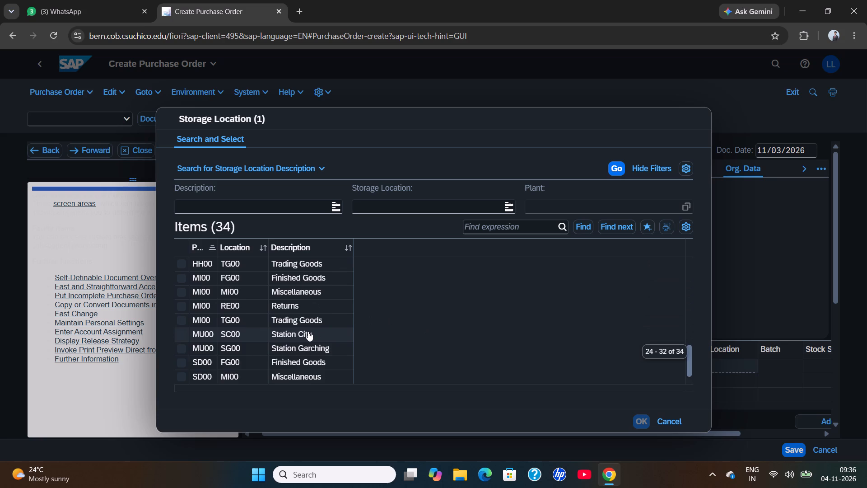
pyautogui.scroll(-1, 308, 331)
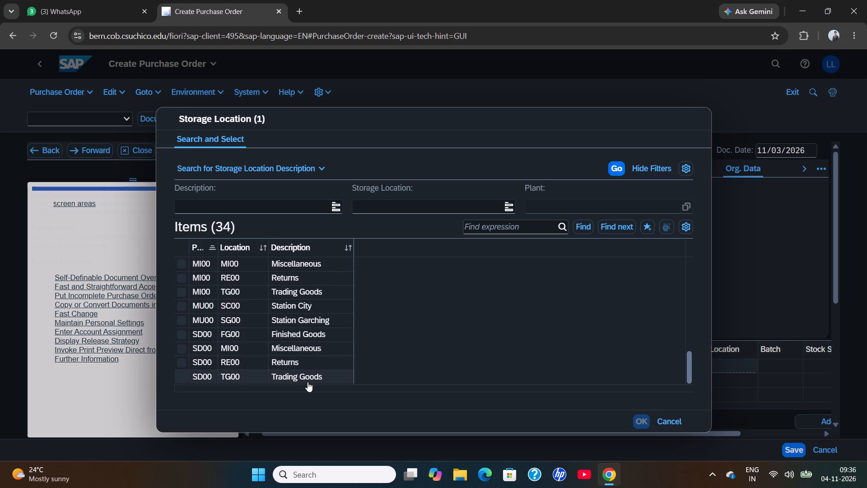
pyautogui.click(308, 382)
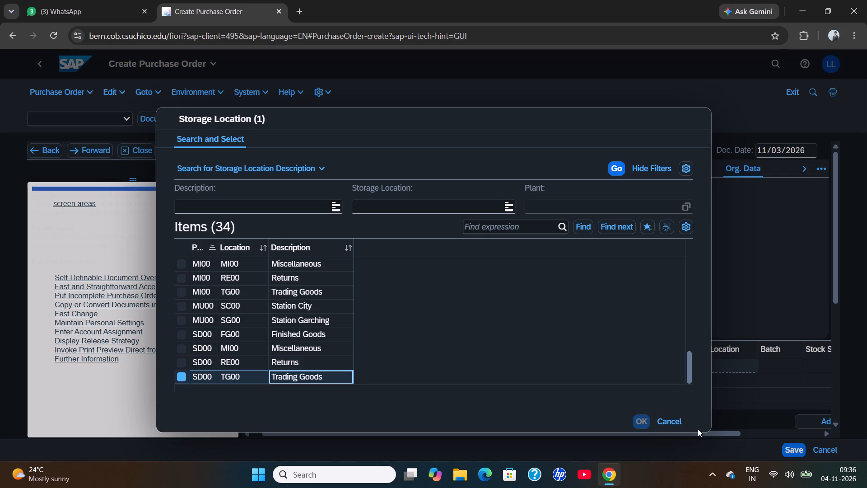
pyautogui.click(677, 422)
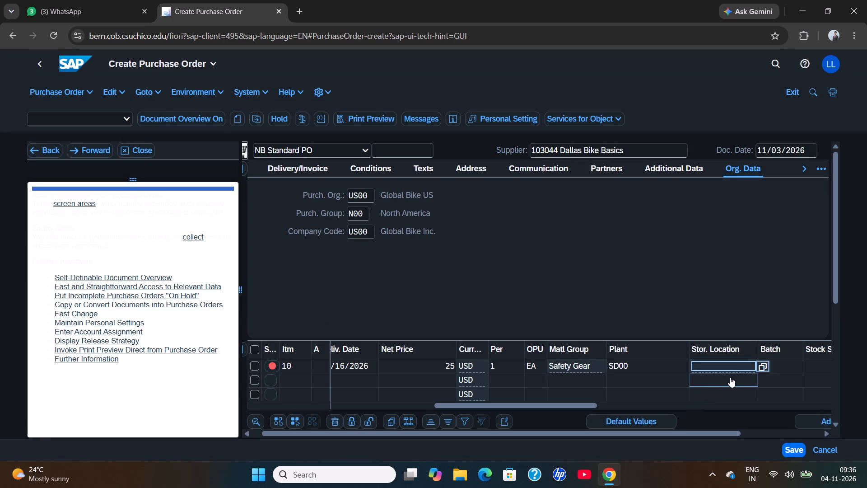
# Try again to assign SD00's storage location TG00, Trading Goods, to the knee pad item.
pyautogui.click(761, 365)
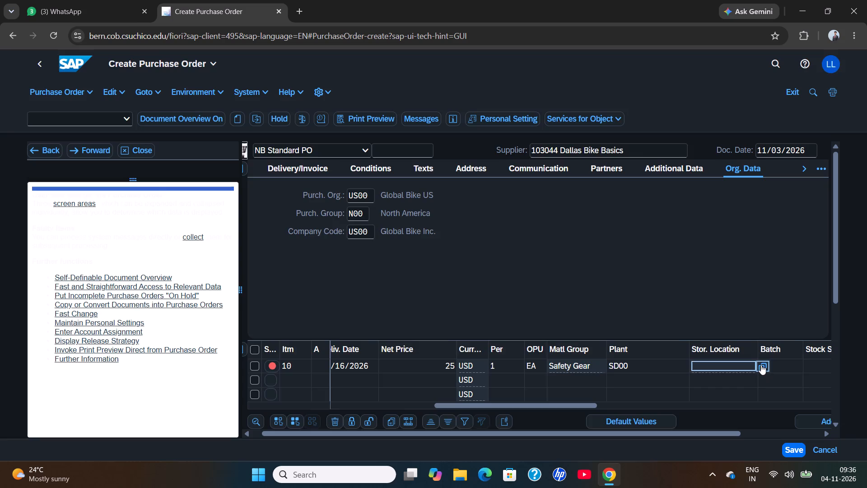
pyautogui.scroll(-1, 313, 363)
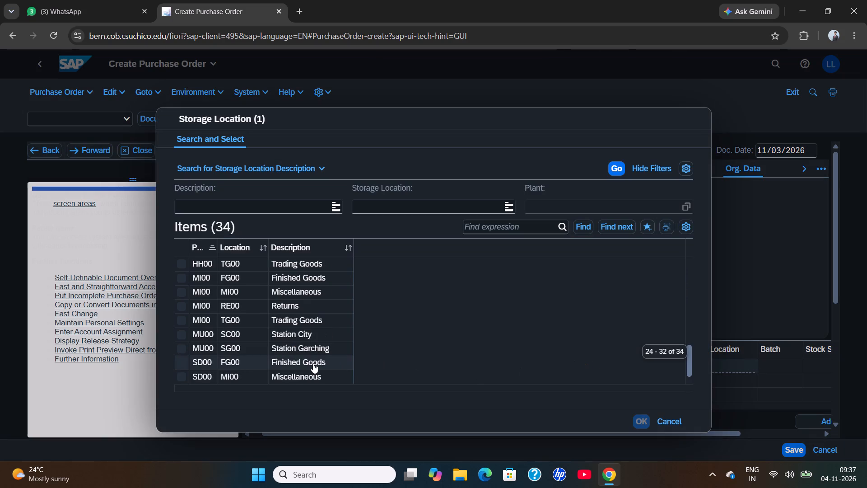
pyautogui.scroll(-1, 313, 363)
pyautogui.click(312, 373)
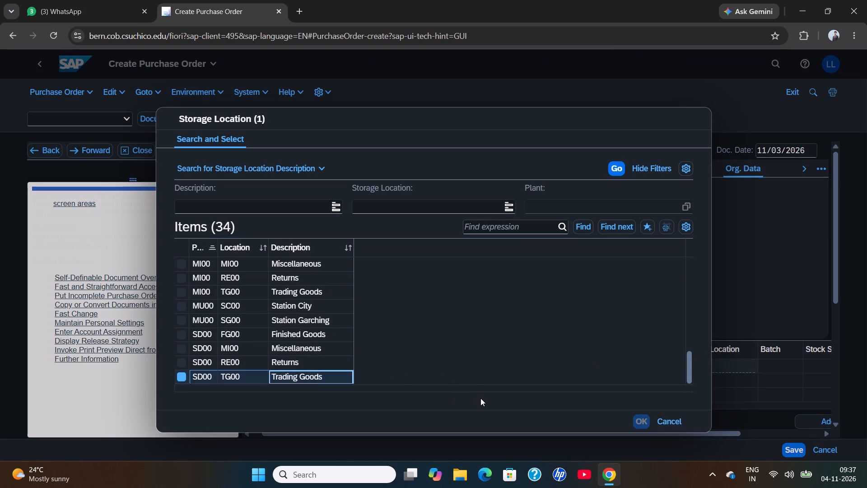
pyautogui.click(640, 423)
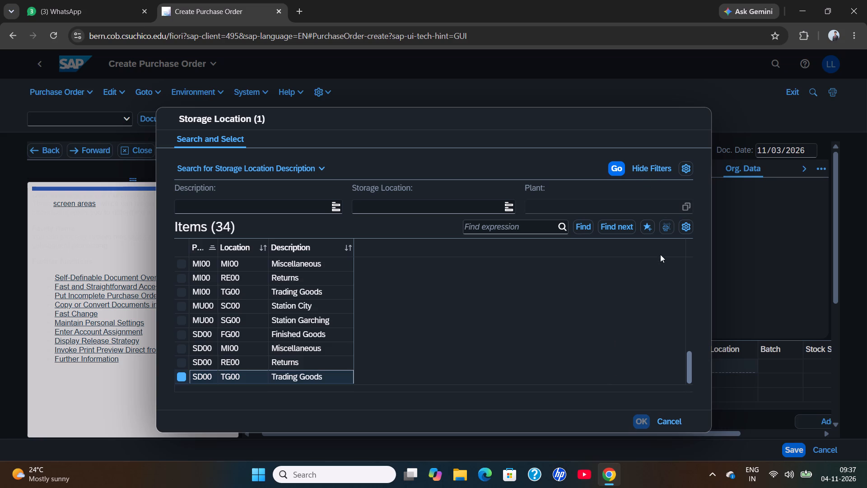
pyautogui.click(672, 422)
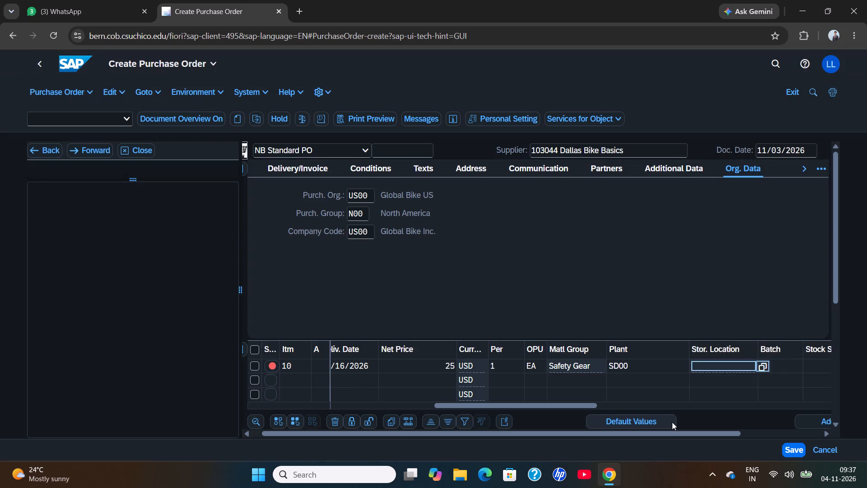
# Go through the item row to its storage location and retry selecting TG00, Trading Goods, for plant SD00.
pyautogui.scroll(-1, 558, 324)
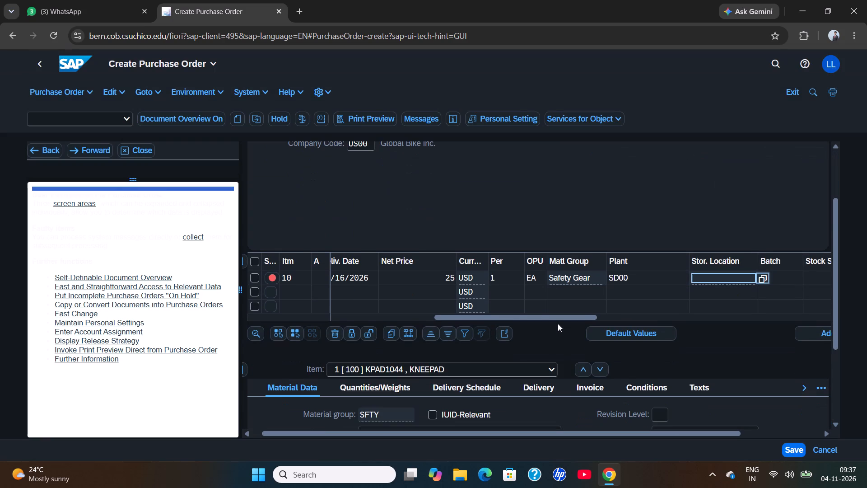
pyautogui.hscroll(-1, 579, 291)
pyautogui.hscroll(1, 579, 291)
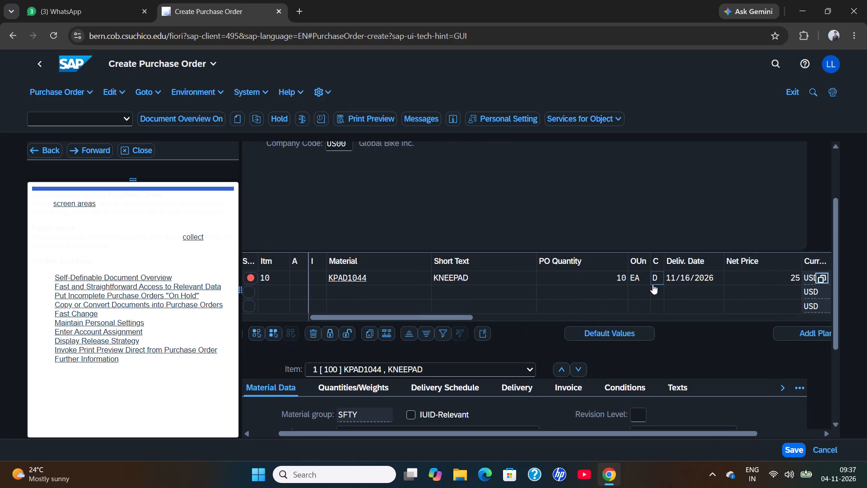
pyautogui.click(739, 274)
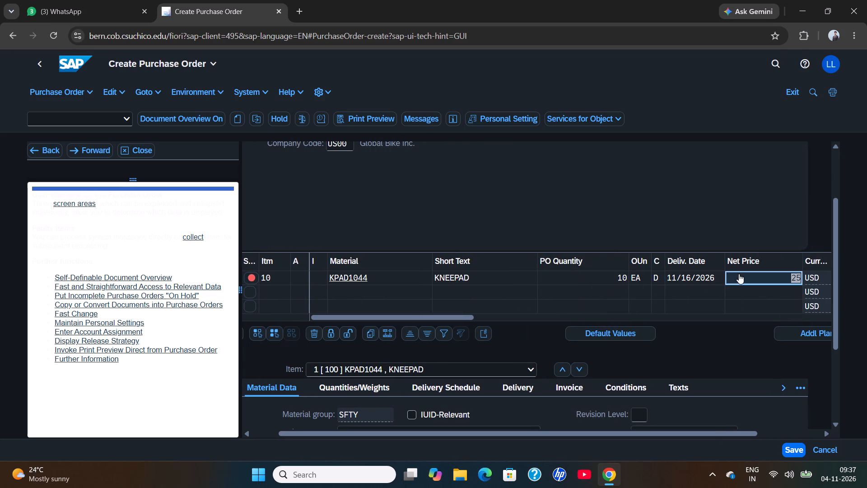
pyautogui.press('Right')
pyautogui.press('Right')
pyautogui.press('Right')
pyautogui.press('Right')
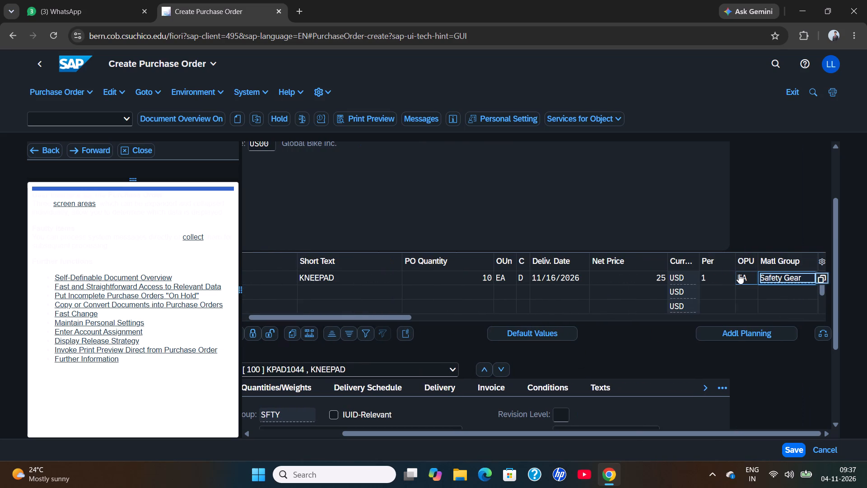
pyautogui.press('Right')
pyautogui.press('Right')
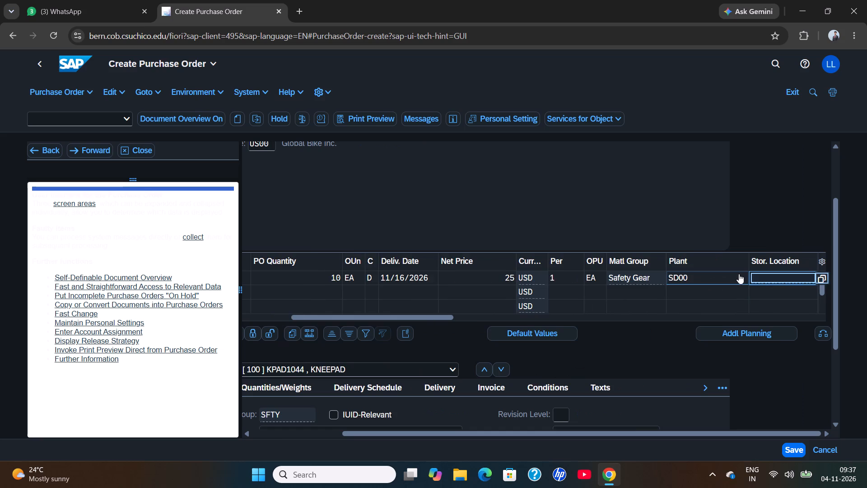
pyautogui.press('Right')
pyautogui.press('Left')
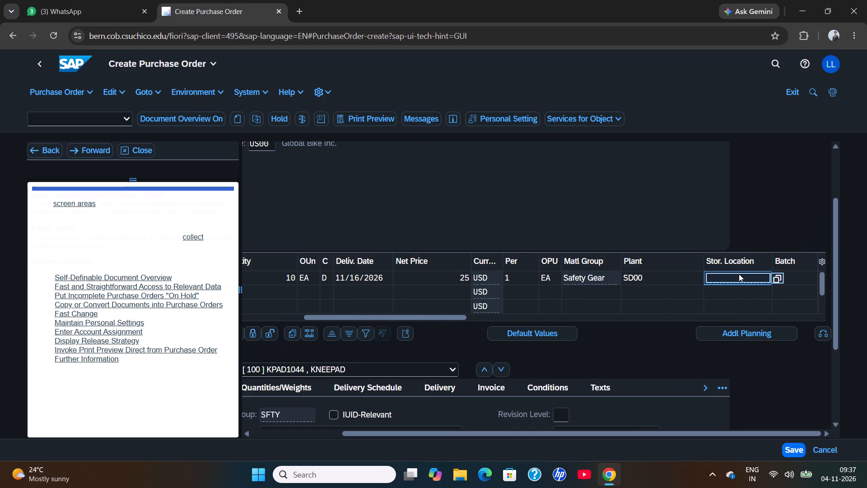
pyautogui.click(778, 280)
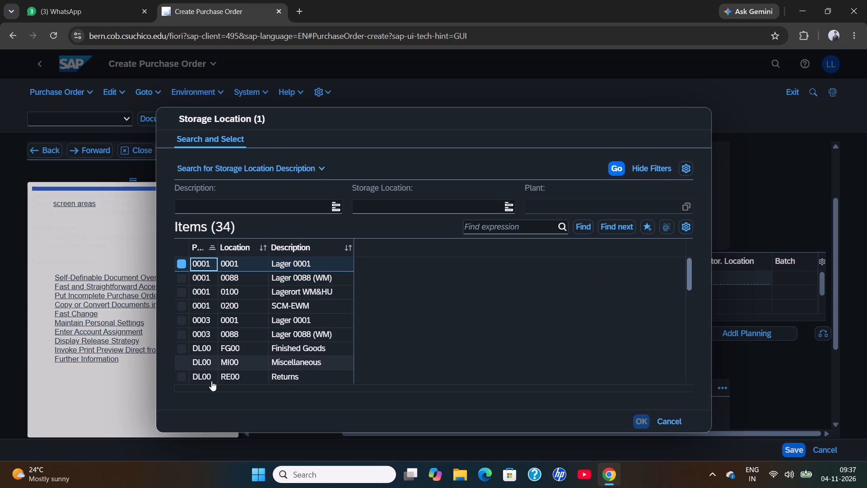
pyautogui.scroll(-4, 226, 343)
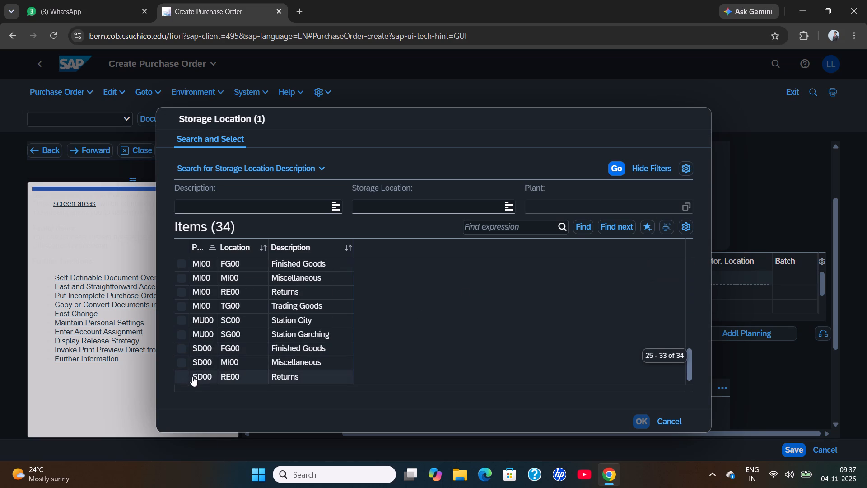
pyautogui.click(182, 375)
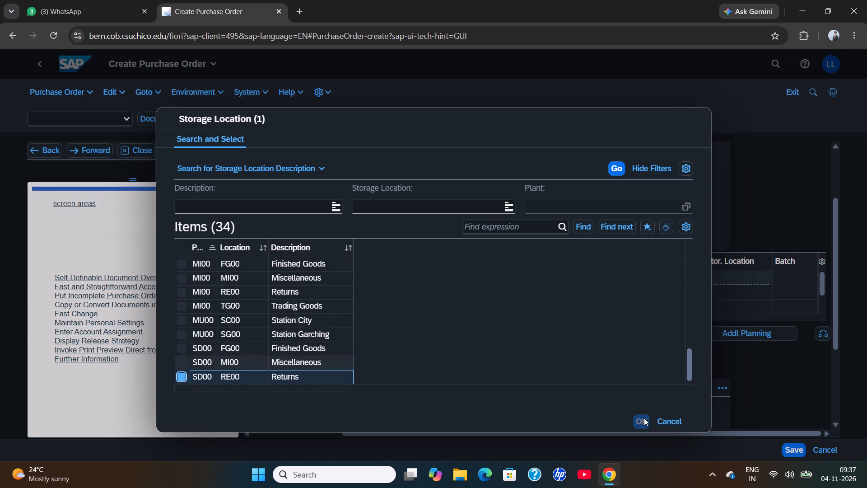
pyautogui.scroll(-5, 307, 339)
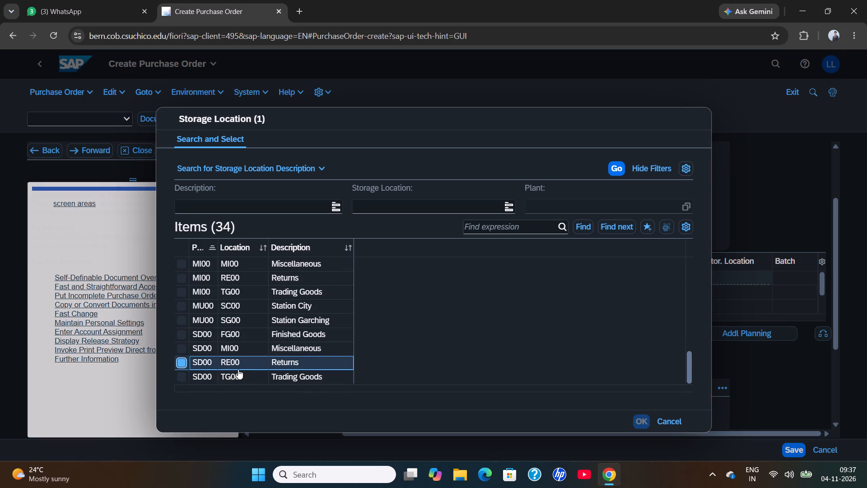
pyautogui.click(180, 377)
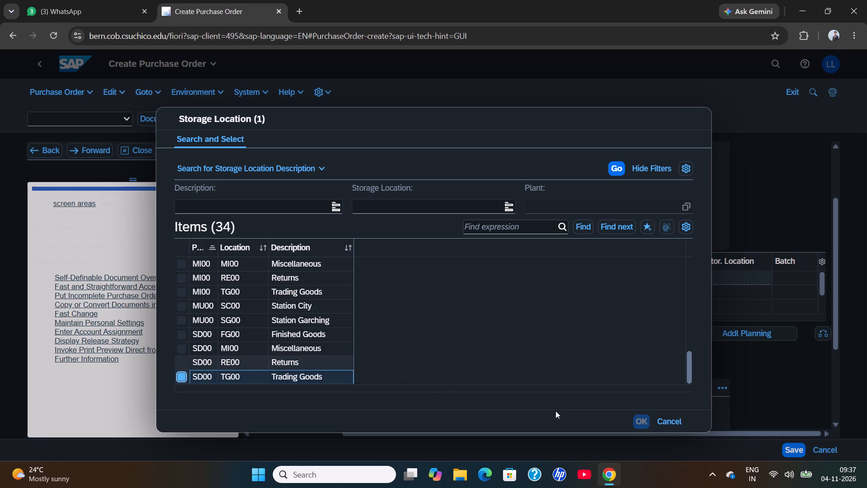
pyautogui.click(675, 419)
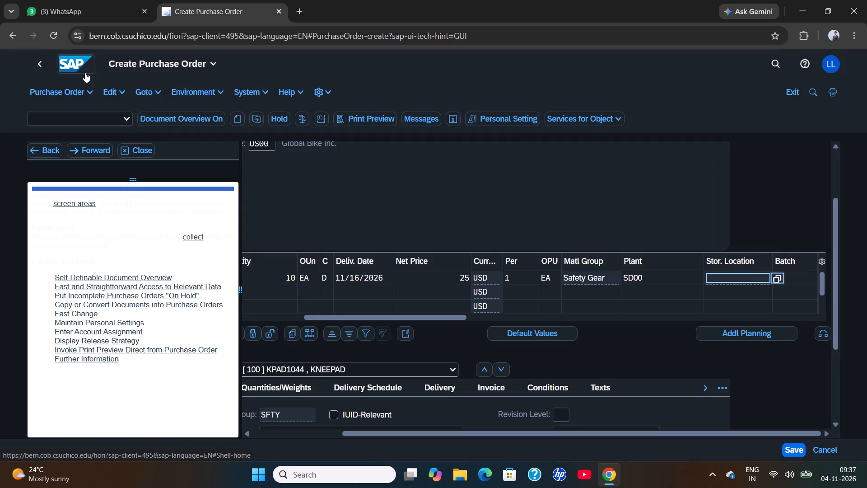
# Reload the page to start over with a blank standard purchase order.
pyautogui.click(51, 35)
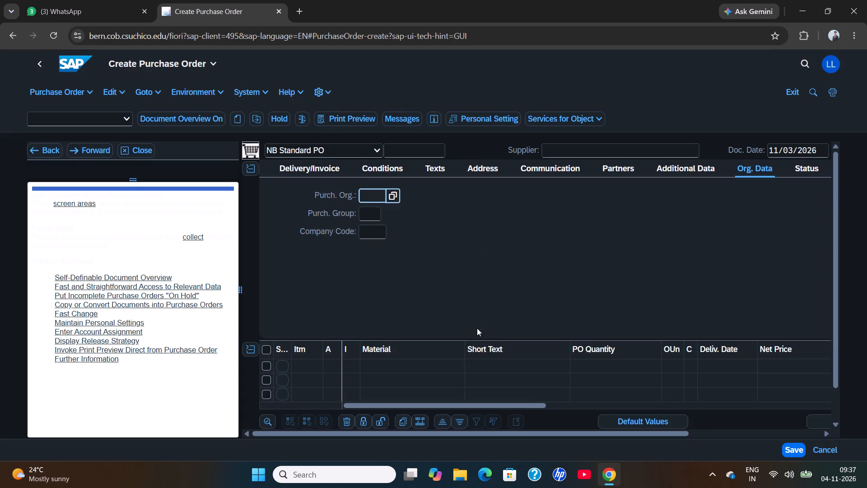
pyautogui.click(408, 363)
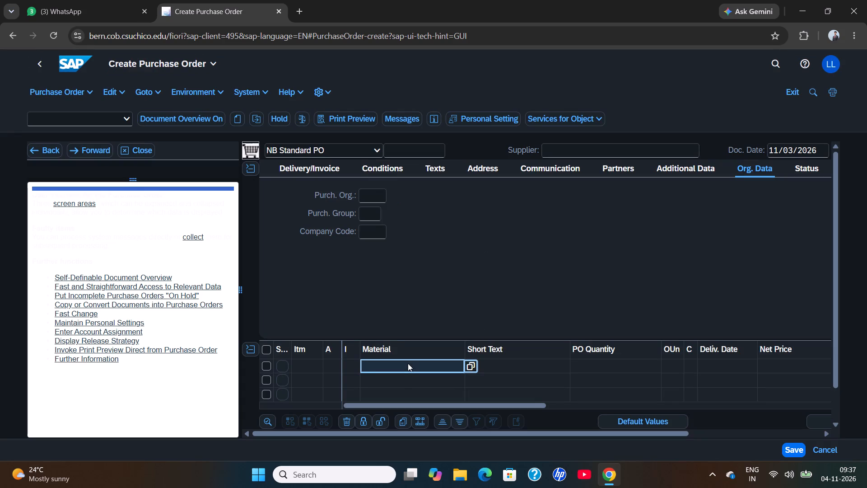
pyautogui.hscroll(2, 408, 363)
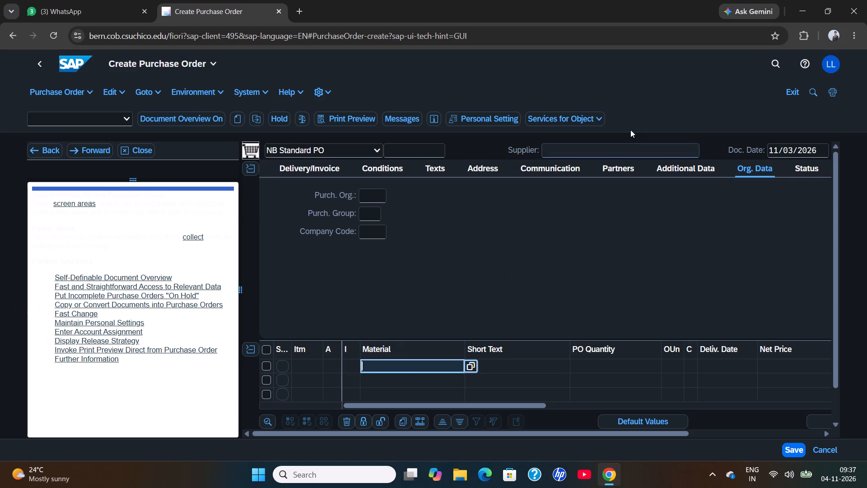
# Enter supplier 103044 in the purchase order header.
pyautogui.click(617, 153)
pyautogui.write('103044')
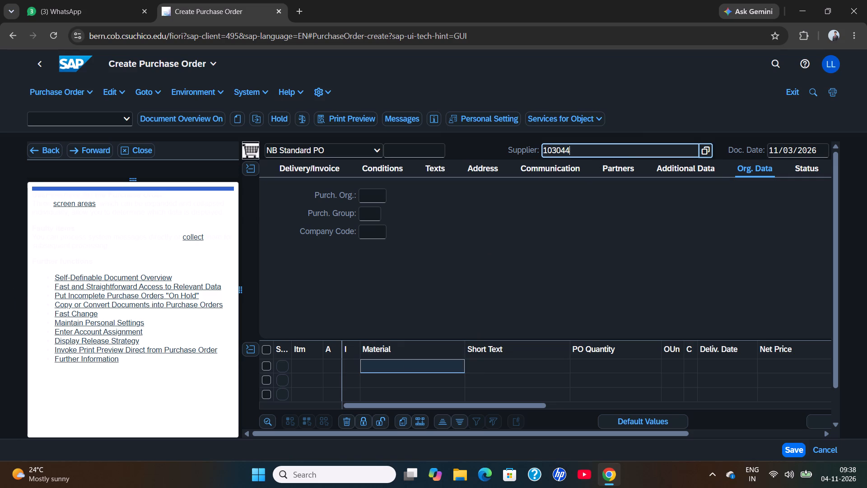
# Look up the purchasing organization and assign US00, Global Bike US.
pyautogui.click(384, 187)
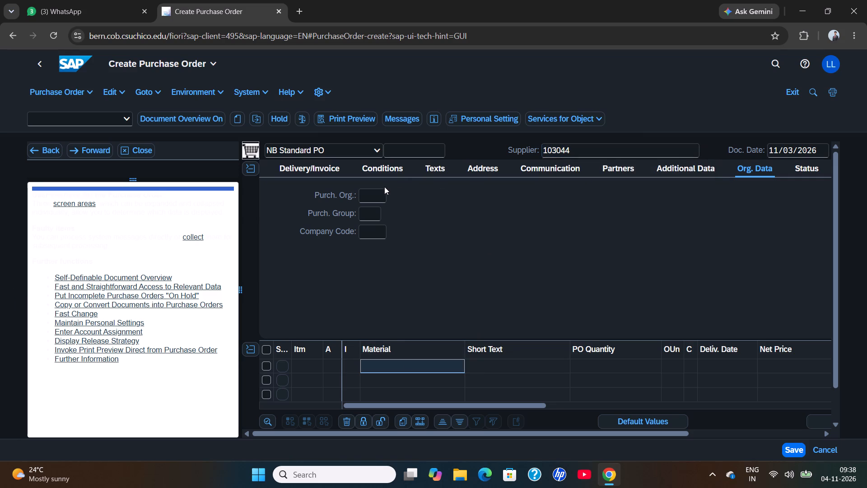
pyautogui.click(371, 193)
pyautogui.click(394, 190)
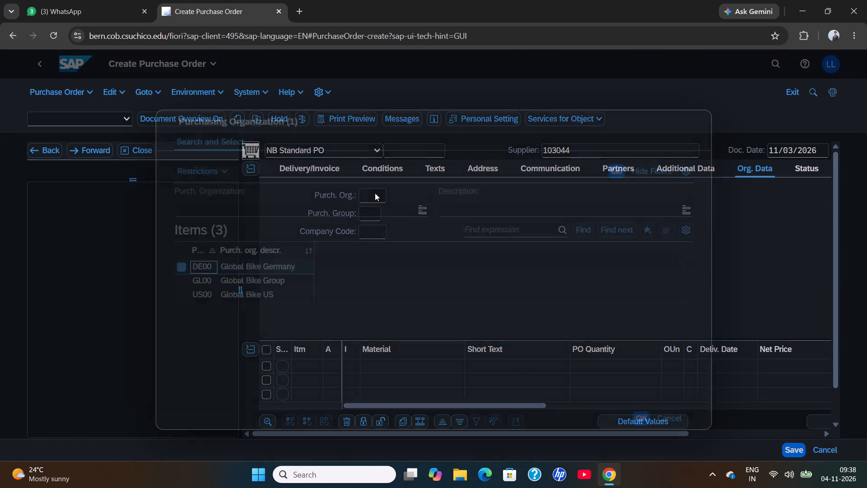
pyautogui.click(242, 295)
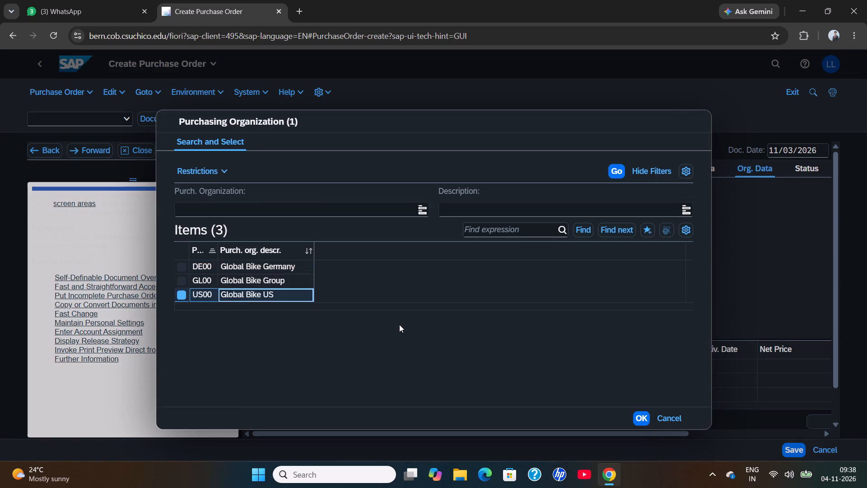
pyautogui.click(639, 417)
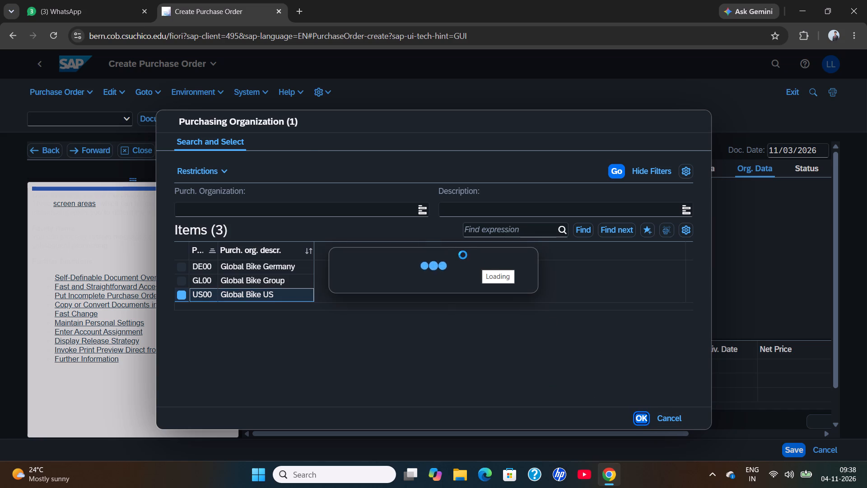
# Look up the purchasing group and assign N00, North America.
pyautogui.click(367, 211)
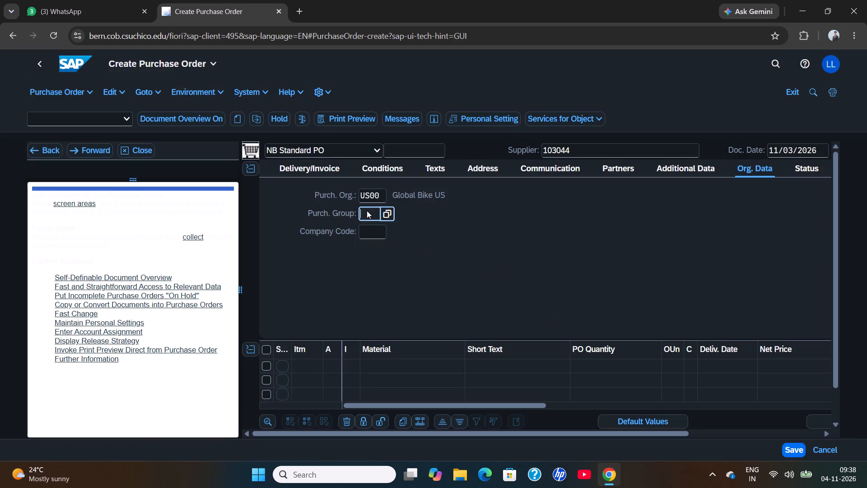
pyautogui.click(386, 211)
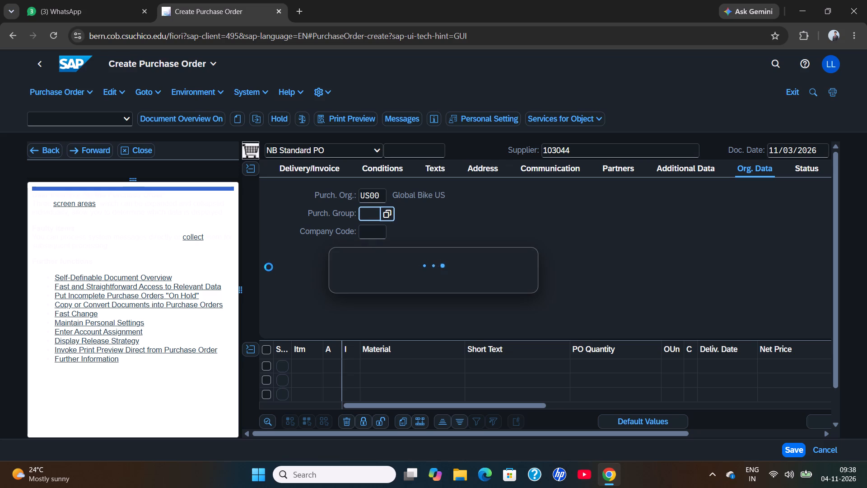
pyautogui.click(249, 280)
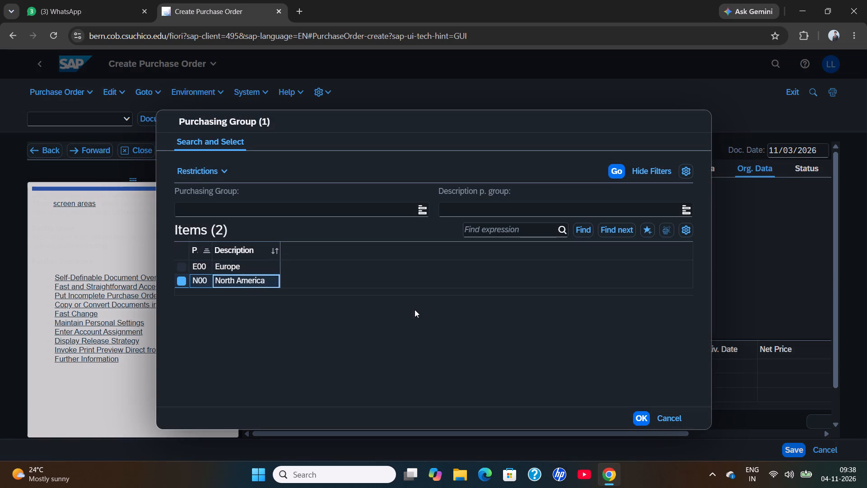
pyautogui.click(640, 415)
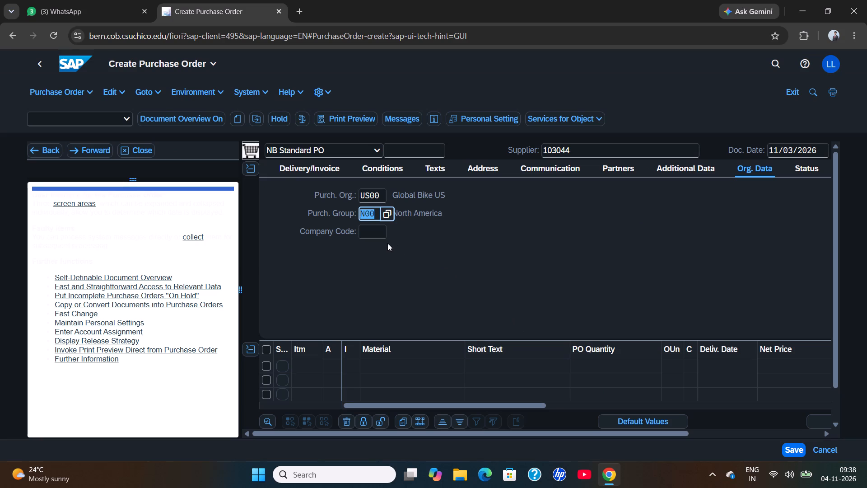
# Look up the company code and assign US00, Global Bike Inc., in the order's organizational data.
pyautogui.click(376, 232)
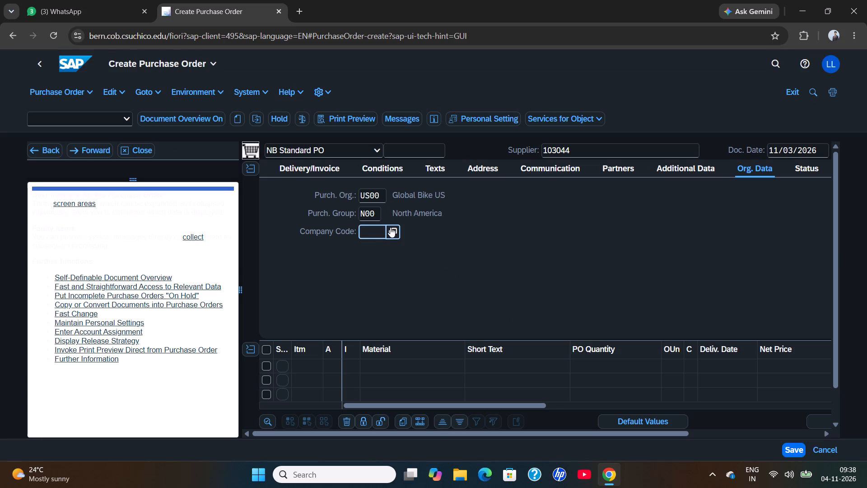
pyautogui.click(390, 227)
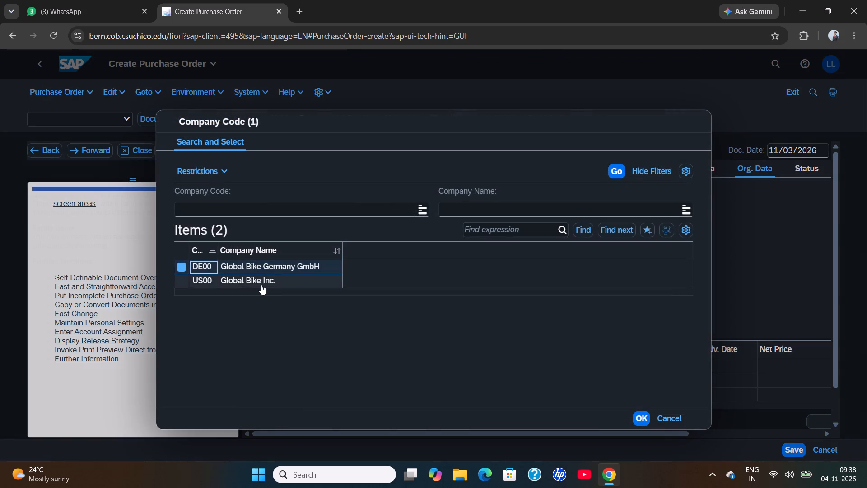
pyautogui.click(261, 283)
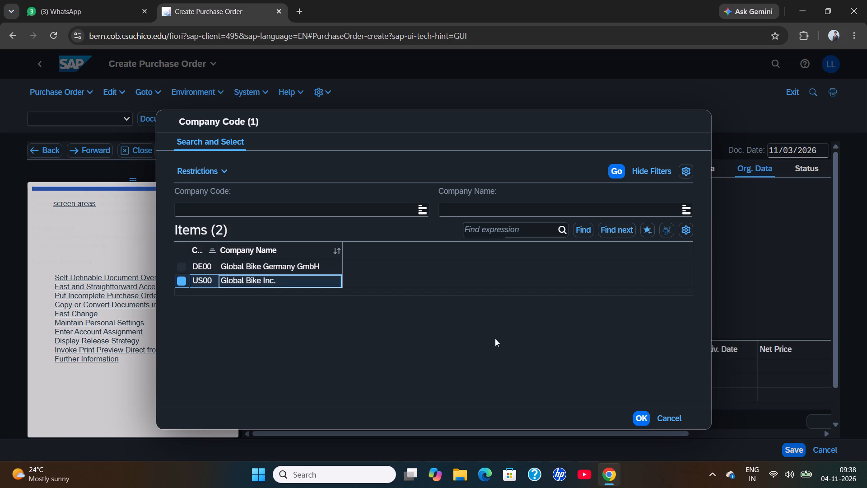
pyautogui.click(638, 419)
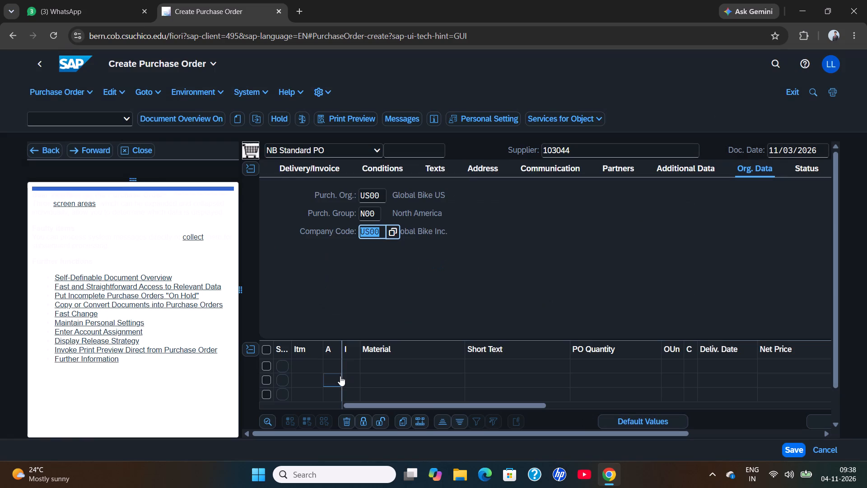
# Enter item 10 in the first item row with material KPAD1044, short text KNEEPAD and a PO quantity of 10.
pyautogui.click(308, 360)
pyautogui.write('10')
pyautogui.click(374, 364)
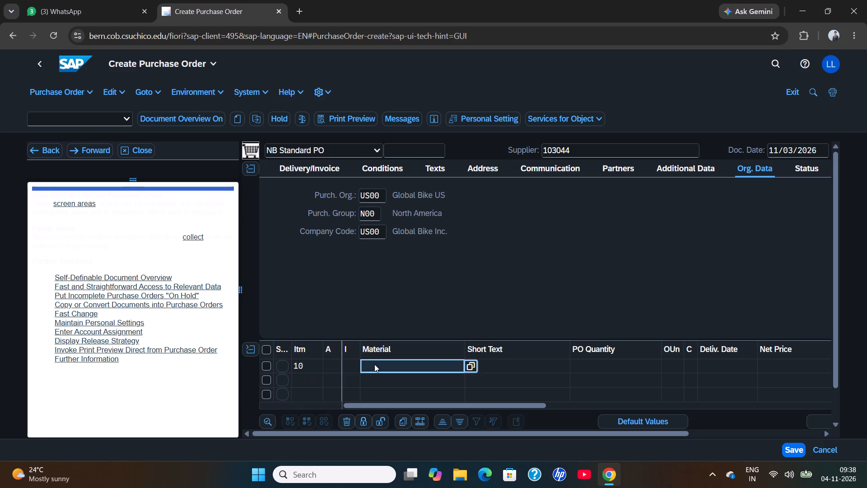
pyautogui.write('KPAD')
pyautogui.write('1044')
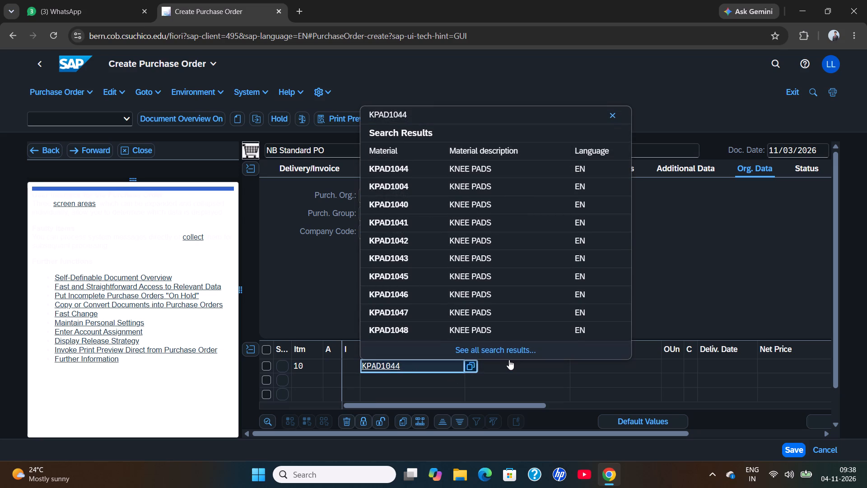
pyautogui.click(482, 167)
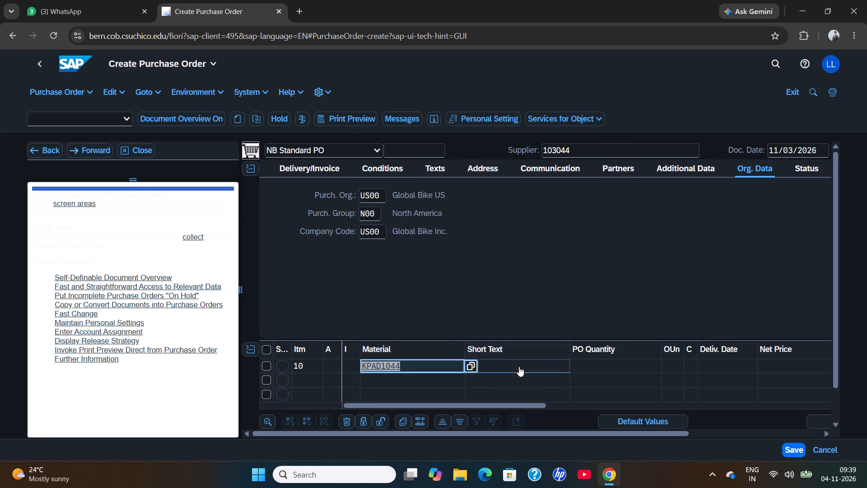
pyautogui.click(519, 366)
pyautogui.write('KNEEPAD')
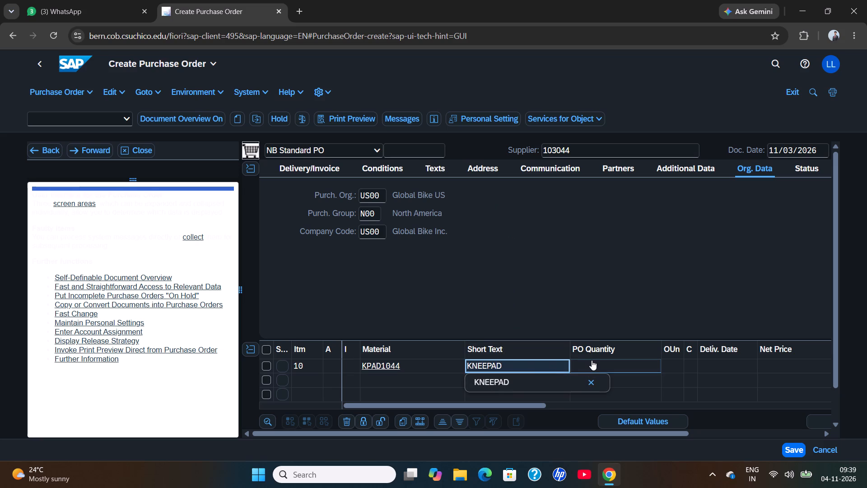
pyautogui.click(592, 360)
pyautogui.write('10')
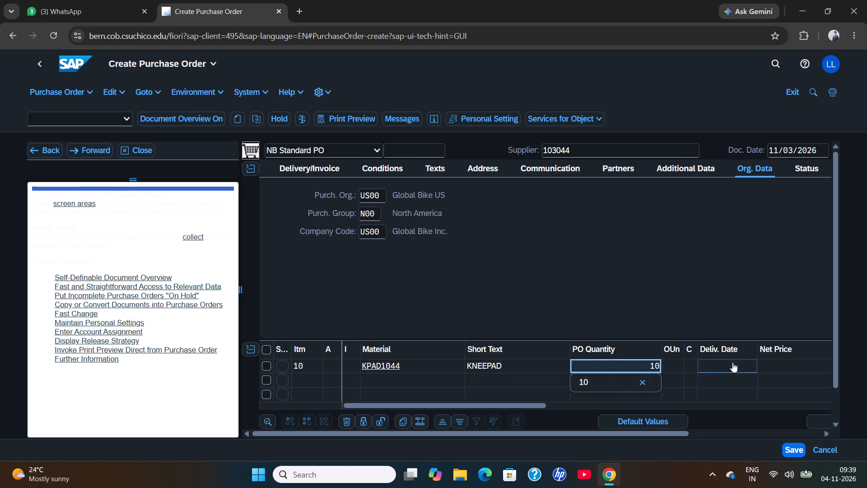
# Set the delivery date of item 10 to 11/16/2026 from the calendar.
pyautogui.click(723, 362)
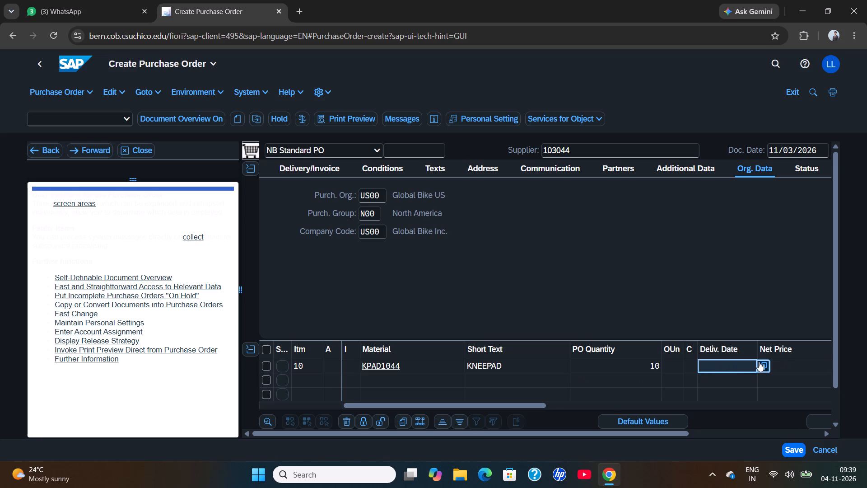
pyautogui.click(759, 361)
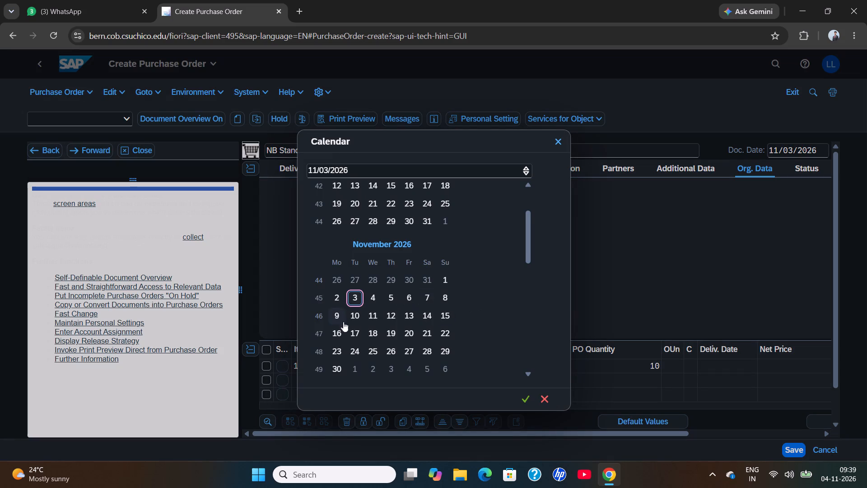
pyautogui.click(339, 333)
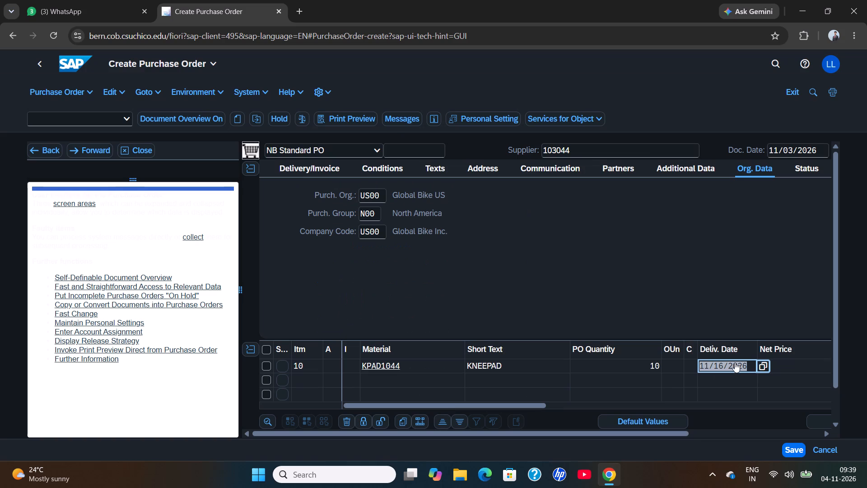
# Set the net price of item 10 to 25.
pyautogui.click(787, 363)
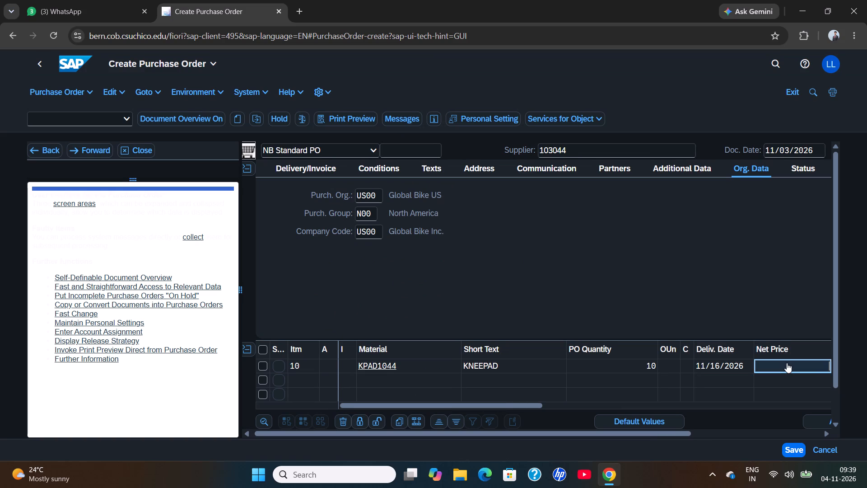
pyautogui.write('25')
pyautogui.press('Right')
pyautogui.press('Right')
pyautogui.press('Right')
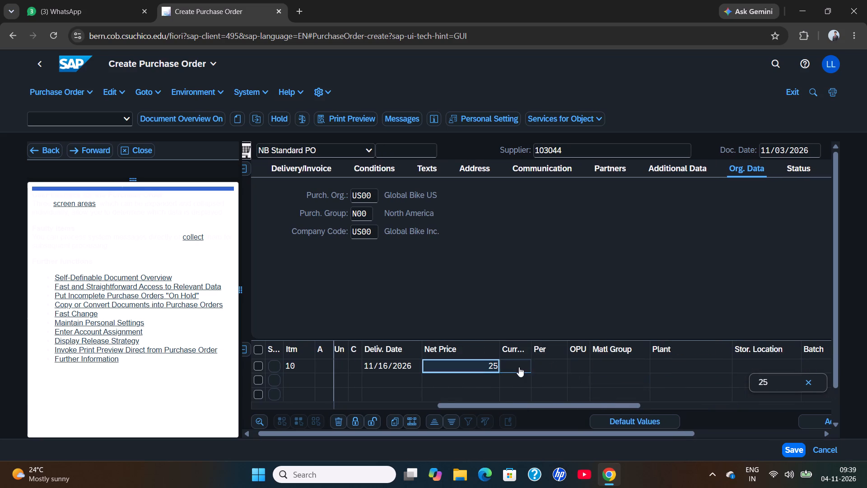
# Look up the plant for item 10 and assign SD00, DC San Diego.
pyautogui.click(664, 361)
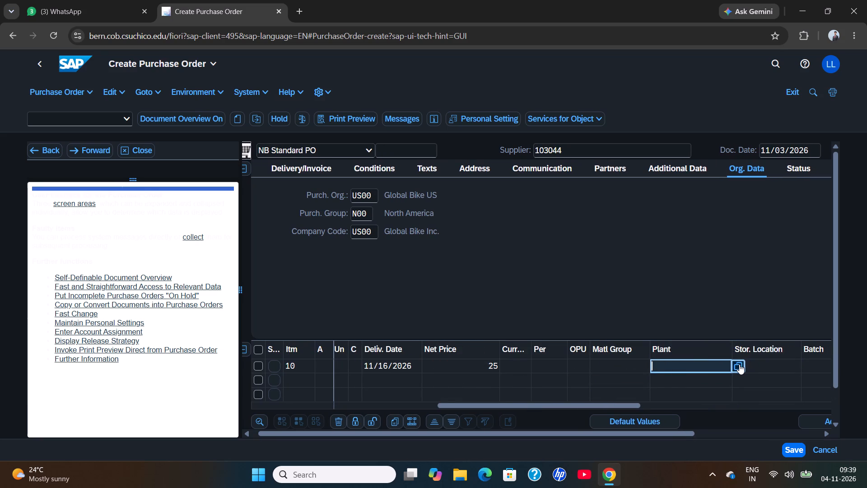
pyautogui.click(739, 364)
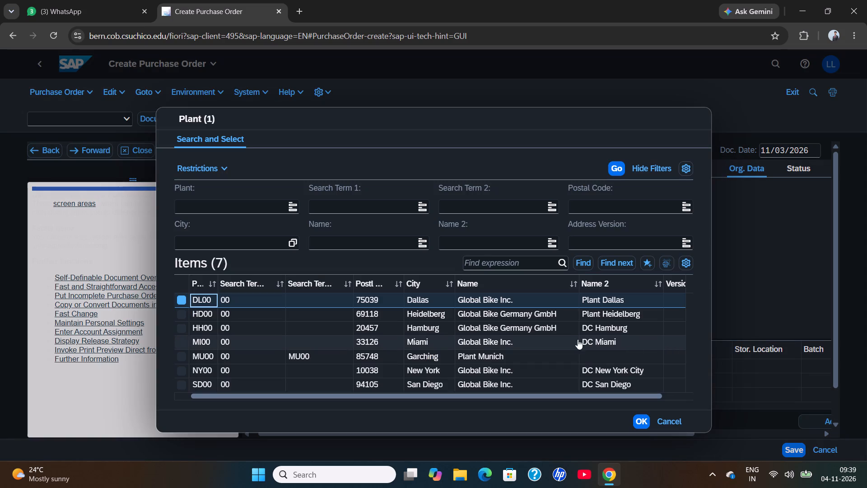
pyautogui.scroll(-1, 541, 316)
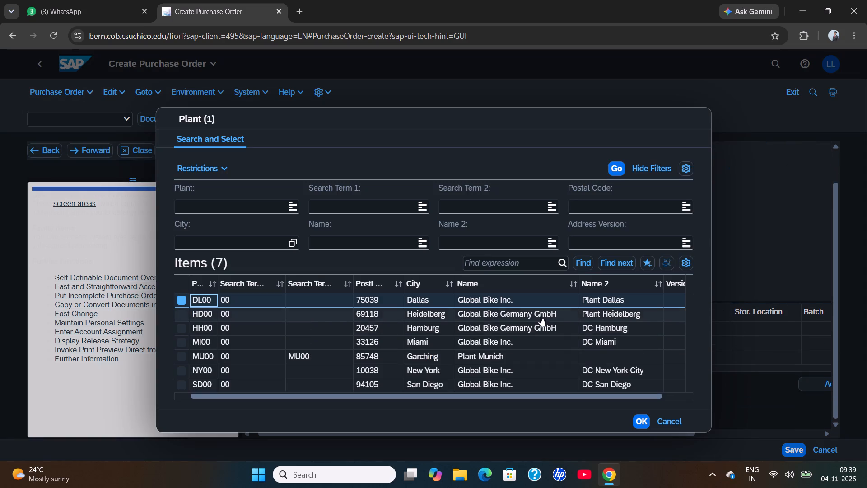
pyautogui.scroll(-1, 396, 369)
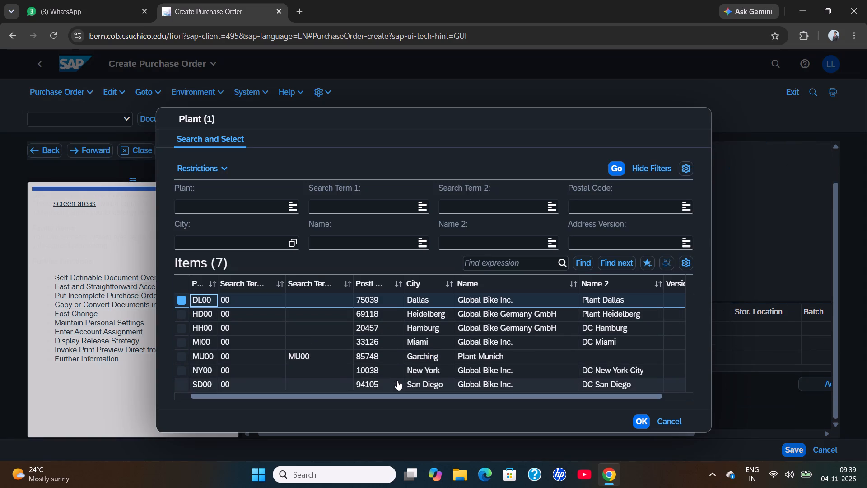
pyautogui.click(397, 380)
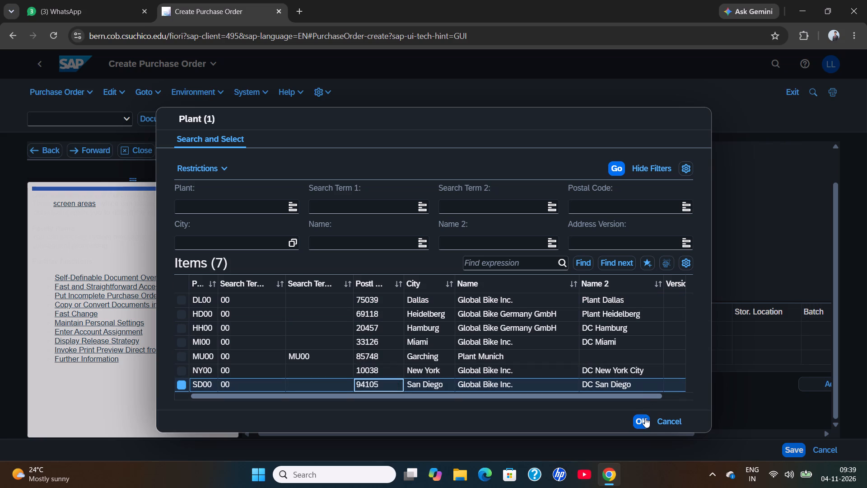
pyautogui.click(645, 418)
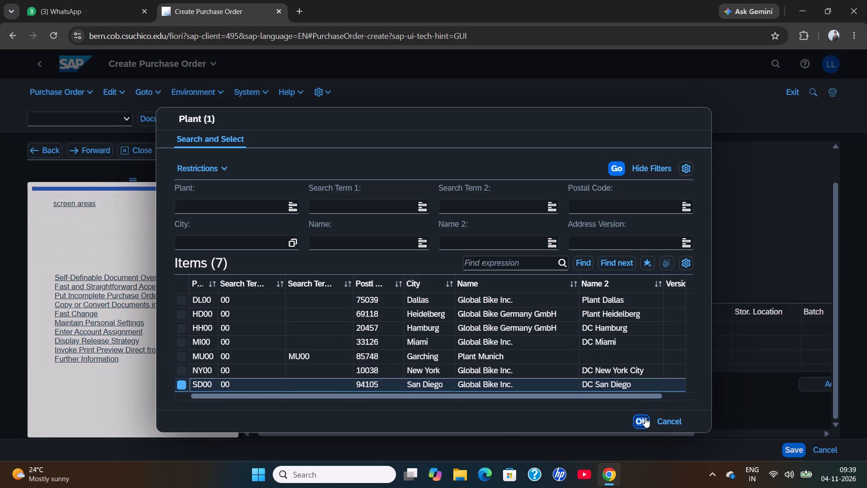
# Look up the storage location for item 10 and assign TG00, Trading Goods, of plant SD00.
pyautogui.click(775, 364)
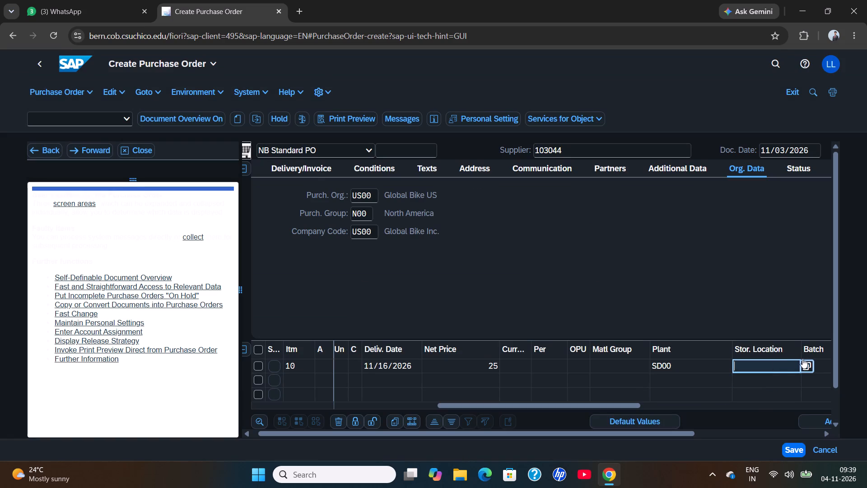
pyautogui.click(807, 364)
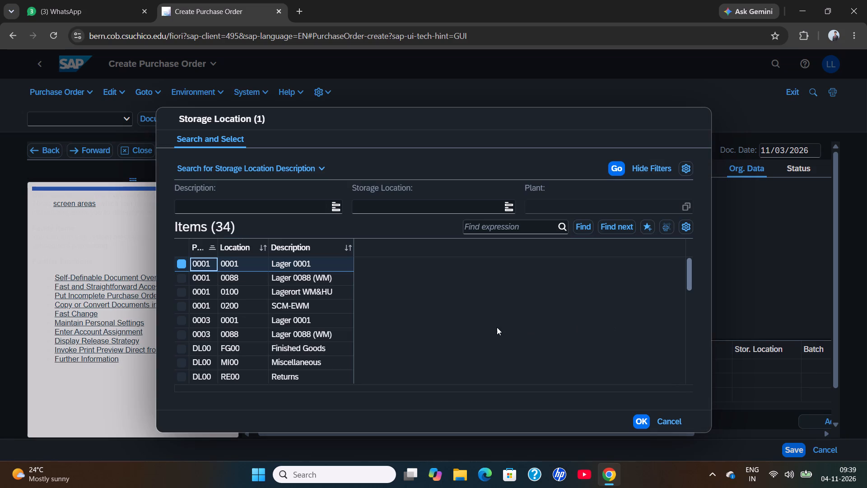
pyautogui.scroll(-4, 305, 310)
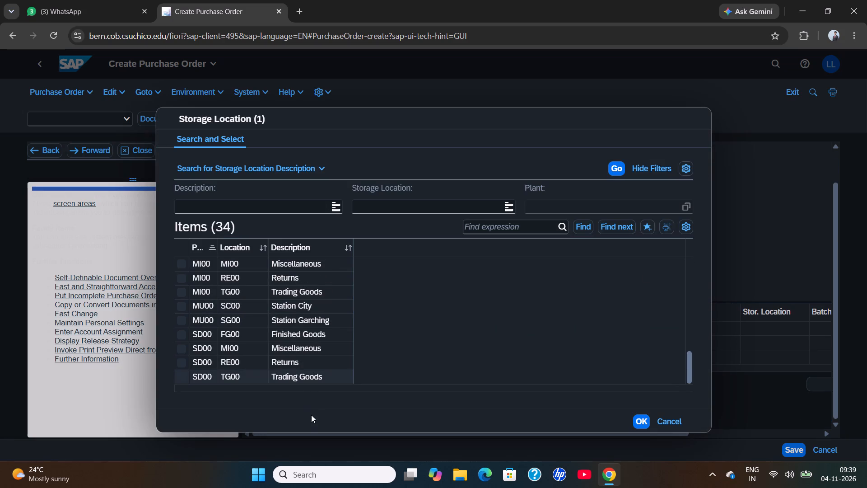
pyautogui.click(309, 376)
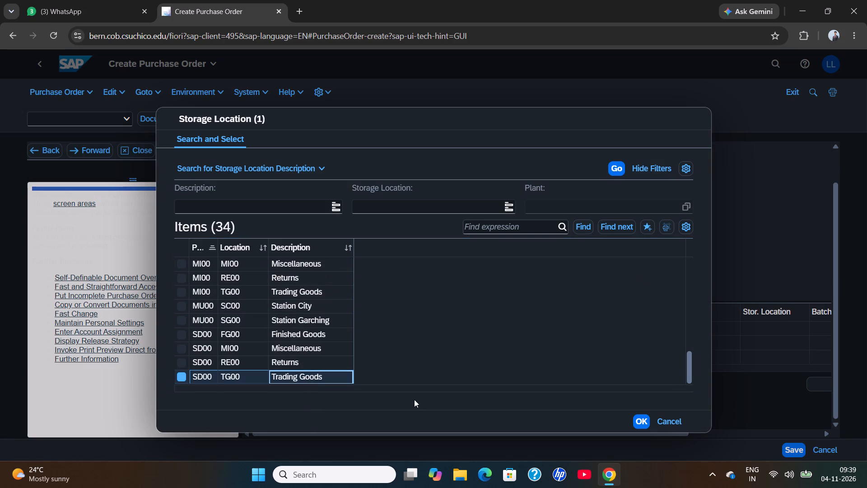
pyautogui.click(642, 423)
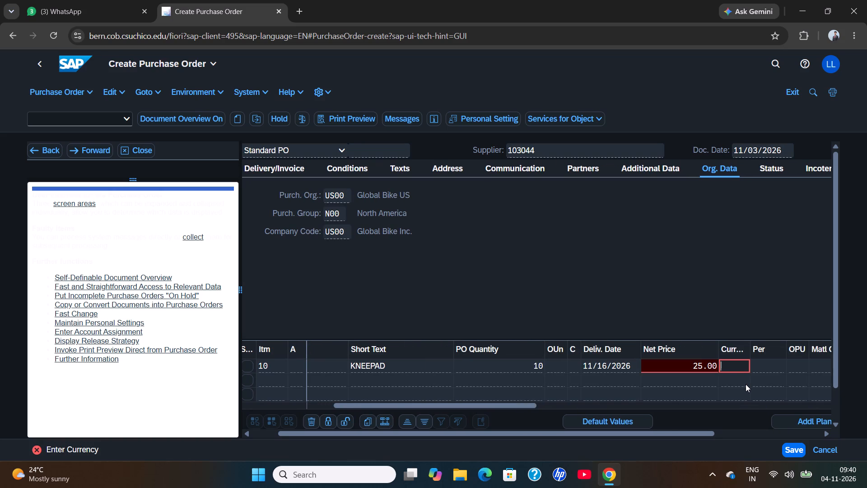
# Enter USD as the currency for the net price of item 10.
pyautogui.hscroll(-1, 746, 384)
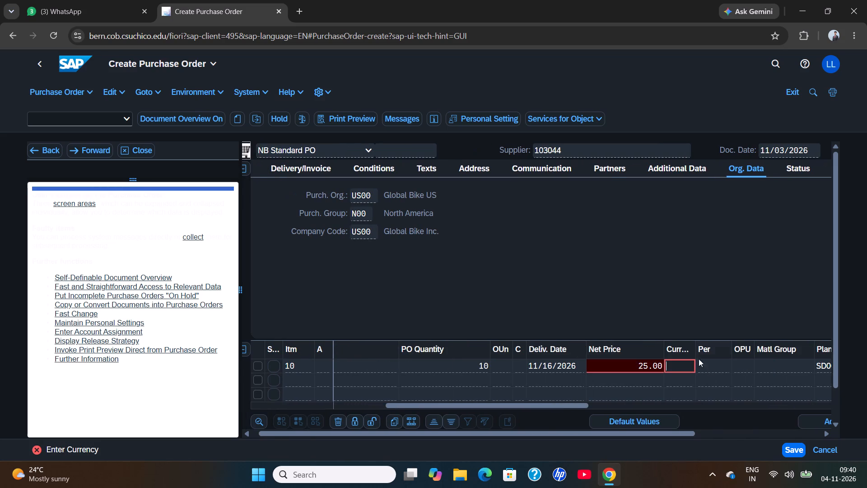
pyautogui.click(678, 369)
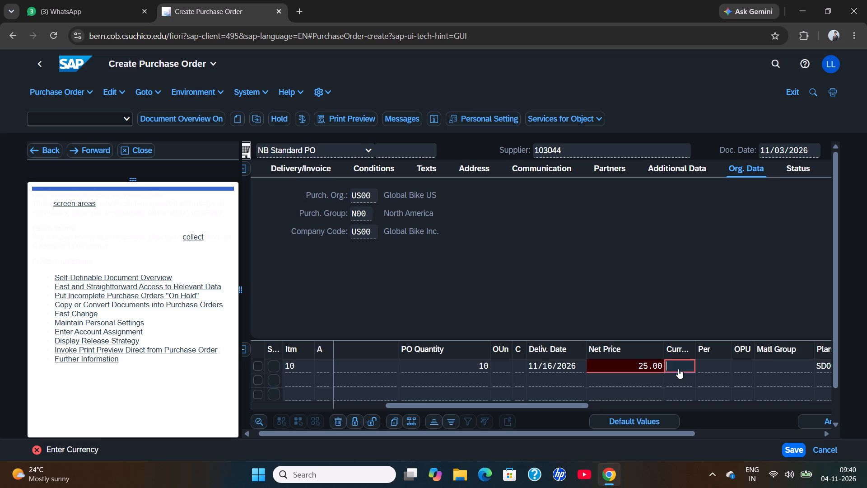
pyautogui.write('USD')
pyautogui.click(719, 361)
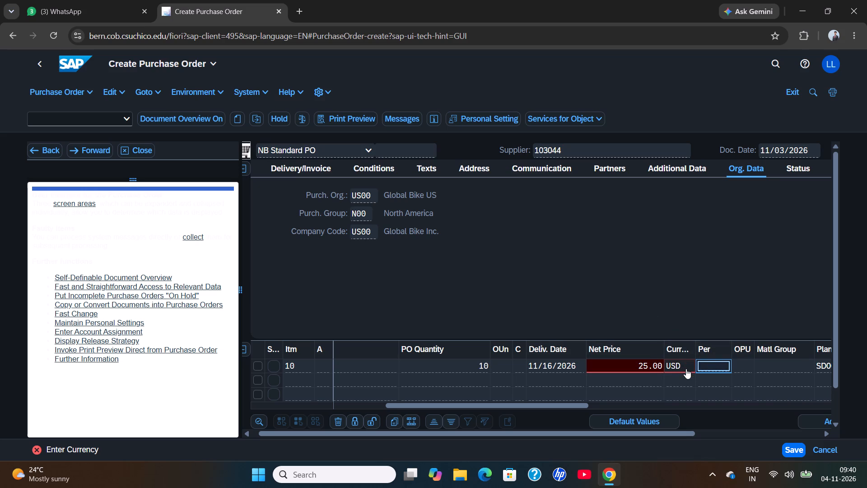
pyautogui.click(700, 306)
pyautogui.click(636, 367)
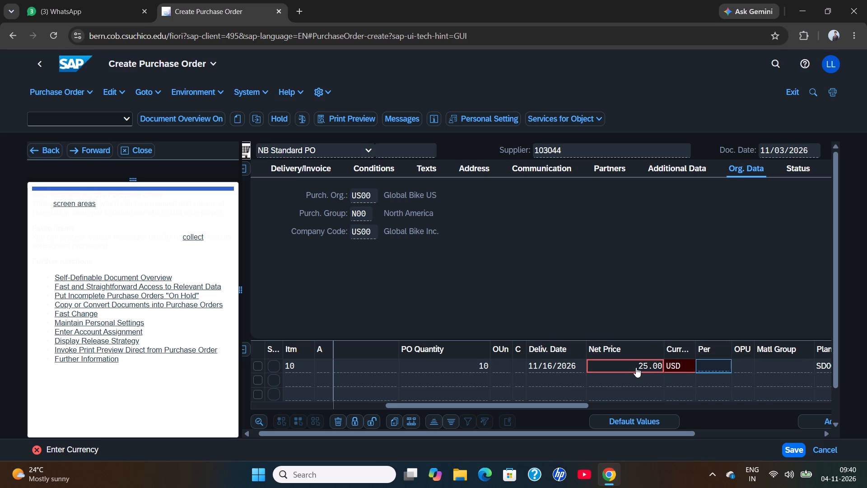
pyautogui.click(700, 302)
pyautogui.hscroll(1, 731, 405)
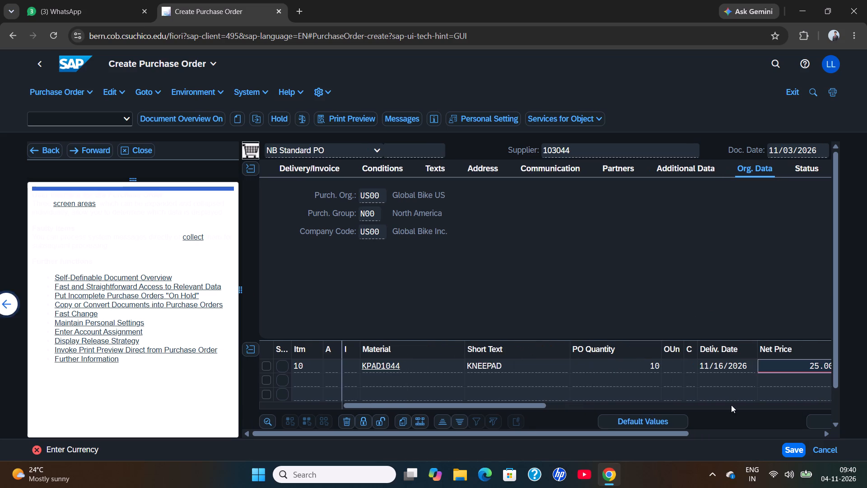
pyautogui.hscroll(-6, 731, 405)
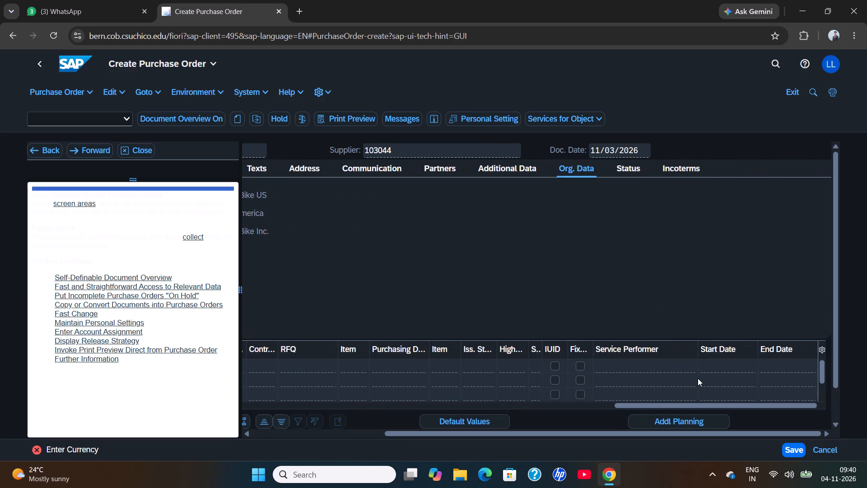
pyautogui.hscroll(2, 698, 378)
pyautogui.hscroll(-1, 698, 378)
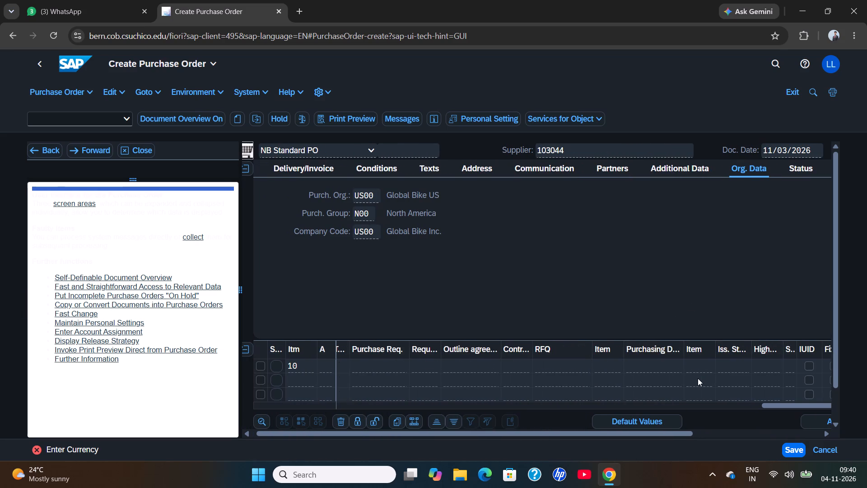
# Check the entries in the item 10 row, from PO quantity and net price through storage location to purchase requisition.
pyautogui.hscroll(-1, 698, 378)
pyautogui.hscroll(3, 698, 378)
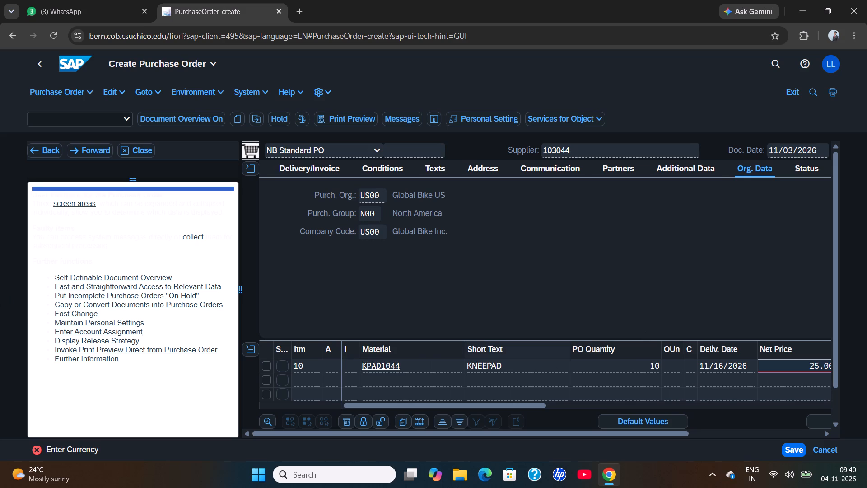
pyautogui.click(564, 368)
pyautogui.press('Right')
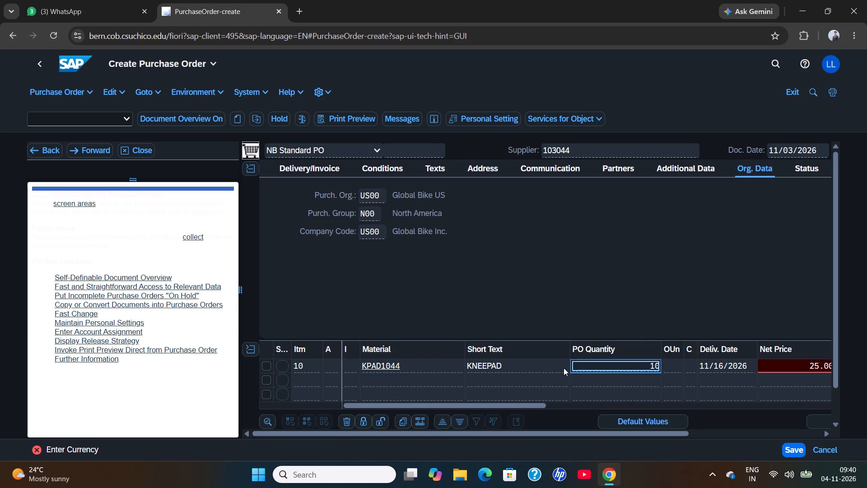
pyautogui.press('Right')
pyautogui.press('Right')
pyautogui.press('Right')
pyautogui.press('Right')
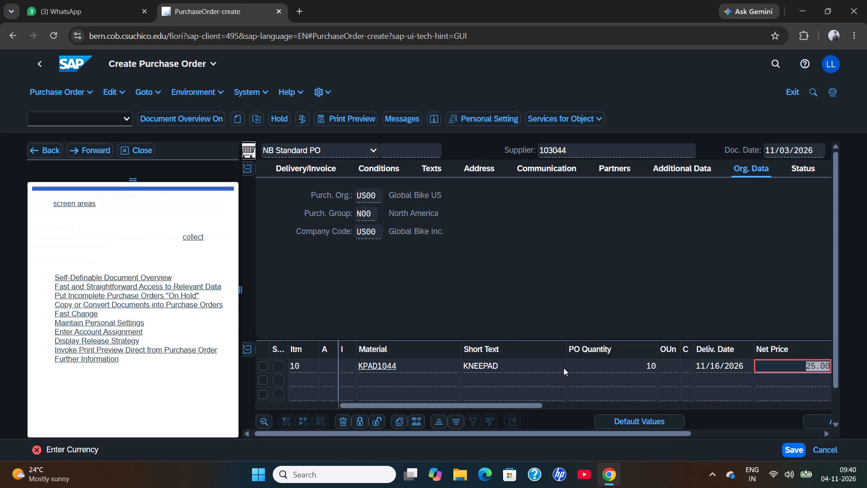
pyautogui.press('Right')
pyautogui.press('Right')
pyautogui.press('Right')
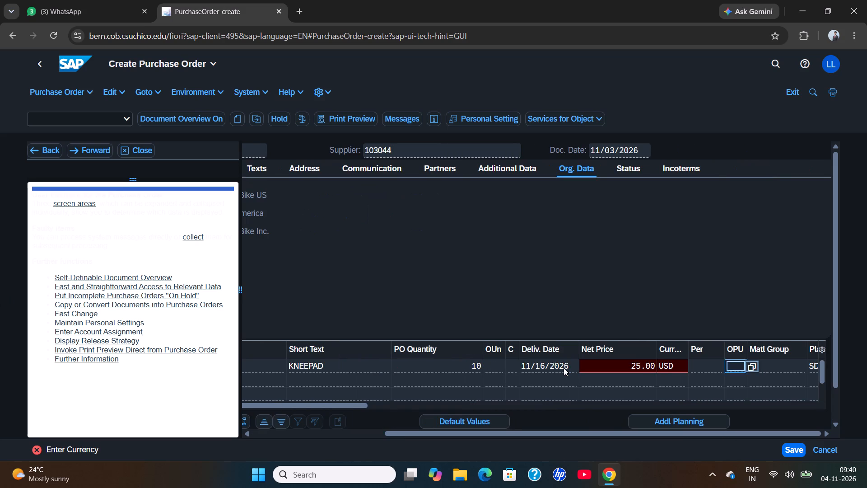
pyautogui.press('Right')
pyautogui.press('Right')
pyautogui.press('Right')
pyautogui.press('Right')
pyautogui.press('Right')
pyautogui.press('Right')
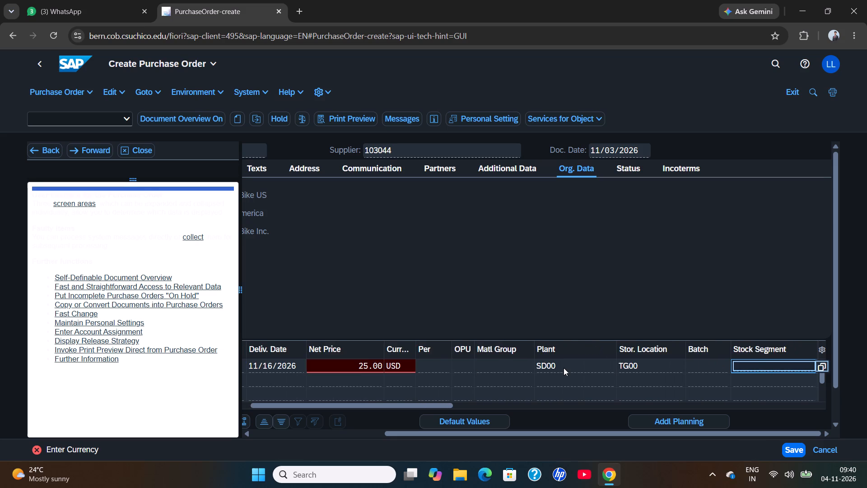
pyautogui.press('Right')
pyautogui.press('Right')
pyautogui.press('Right')
pyautogui.press('Right')
pyautogui.press('Right')
pyautogui.press('Right')
pyautogui.press('Right')
pyautogui.press('Right')
pyautogui.press('Right')
pyautogui.press('Right')
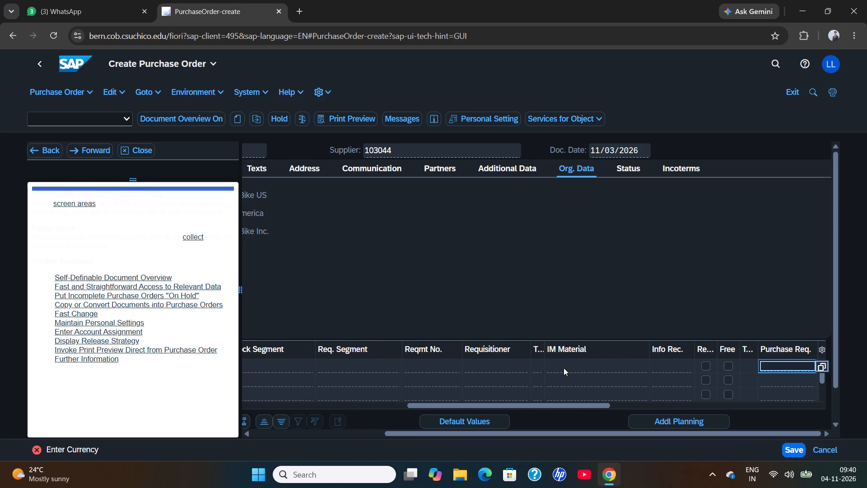
pyautogui.press('Left')
pyautogui.press('Left')
pyautogui.press('Left')
pyautogui.press('Left')
pyautogui.press('Left')
pyautogui.press('Left')
pyautogui.press('Left')
pyautogui.press('Left')
pyautogui.press('Left')
pyautogui.press('Left')
pyautogui.press('Left')
pyautogui.press('Left')
pyautogui.press('Left')
pyautogui.press('Left')
pyautogui.press('Left')
pyautogui.press('Left')
pyautogui.press('Left')
pyautogui.press('Left')
pyautogui.press('Left')
pyautogui.press('Left')
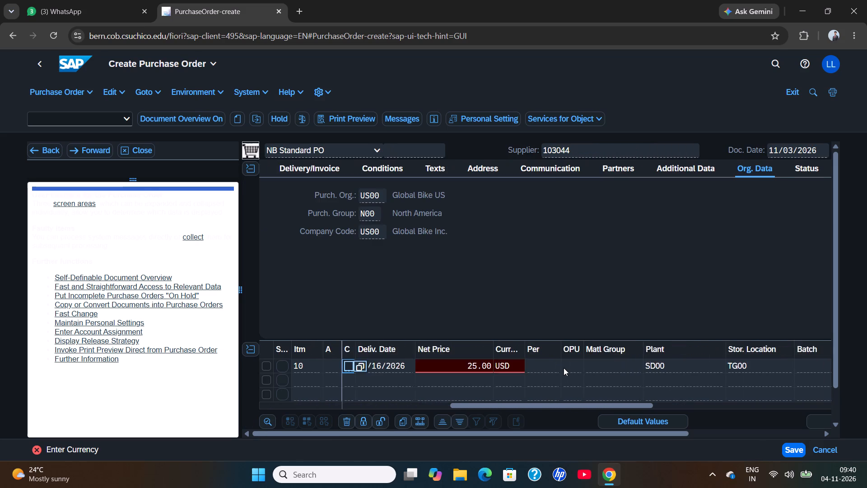
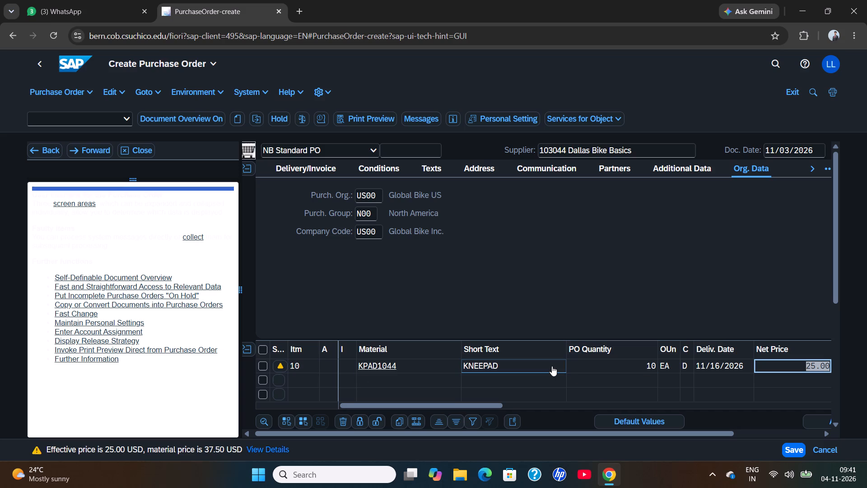
# Read the warning details for item 10 and close the message list.
pyautogui.click(281, 363)
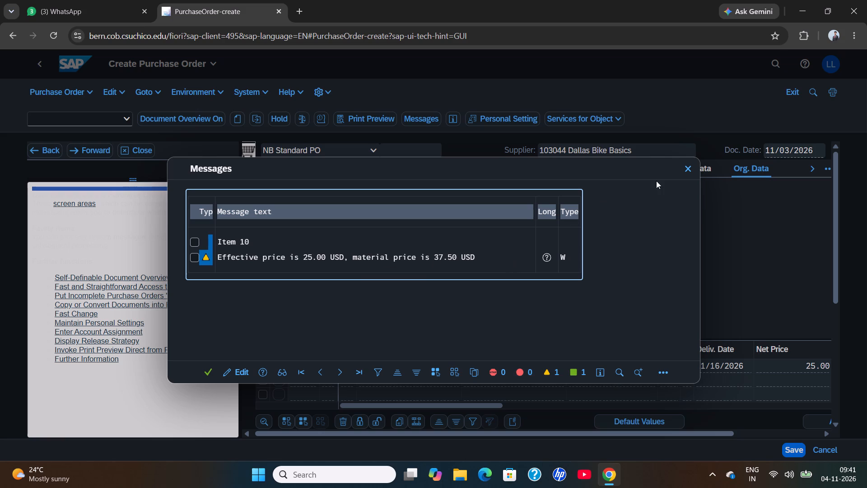
pyautogui.click(690, 169)
pyautogui.click(689, 169)
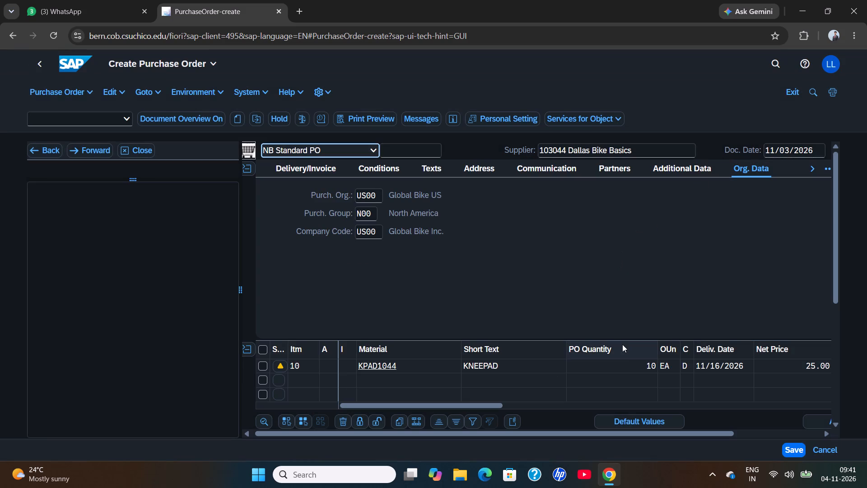
# Check the entries in the item 10 row from PO quantity through storage location.
pyautogui.click(619, 366)
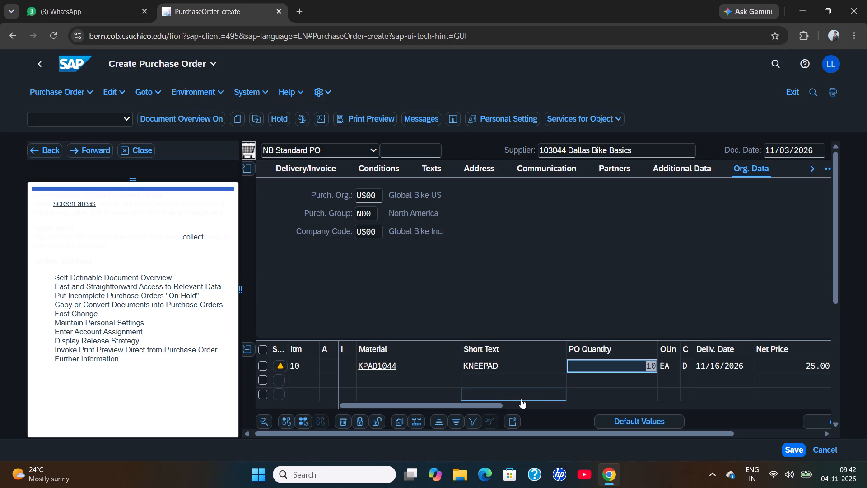
pyautogui.moveTo(501, 405); pyautogui.dragTo(533, 417)
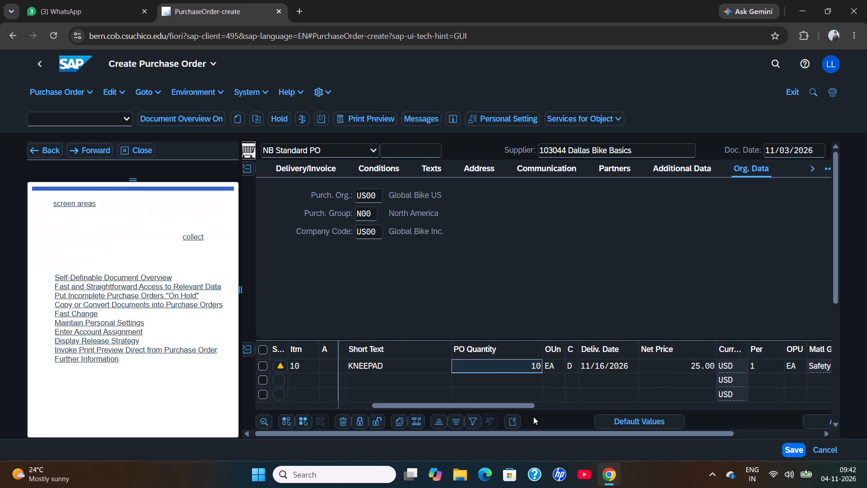
pyautogui.moveTo(533, 417); pyautogui.dragTo(567, 412)
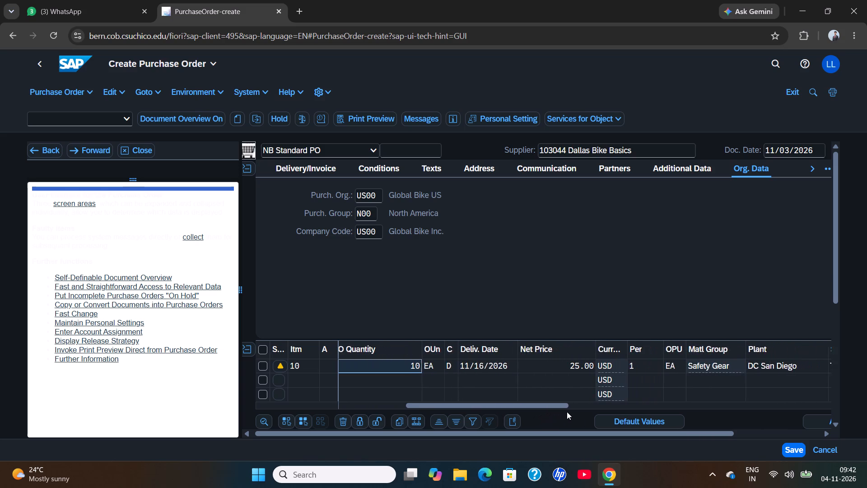
pyautogui.moveTo(567, 412); pyautogui.dragTo(614, 410)
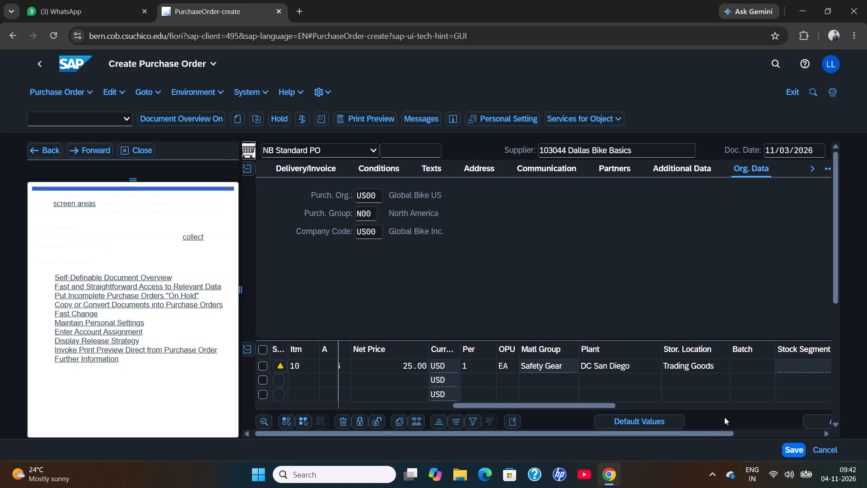
pyautogui.hscroll(1, 612, 388)
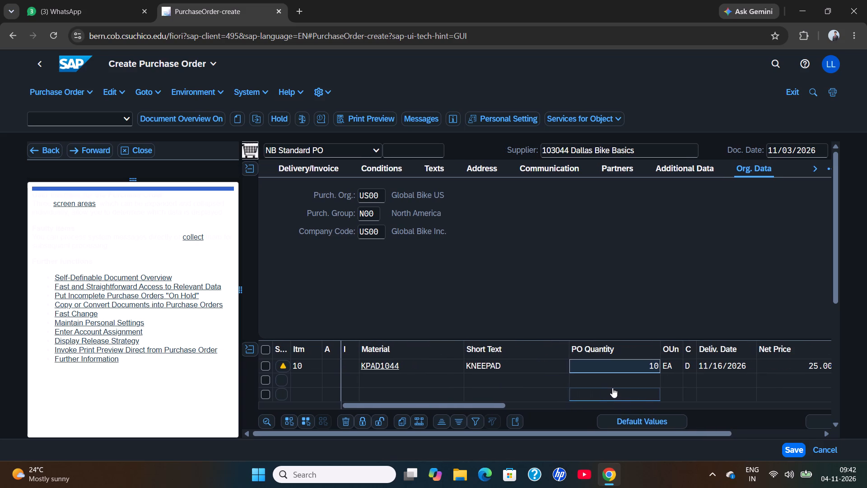
pyautogui.hscroll(1, 612, 388)
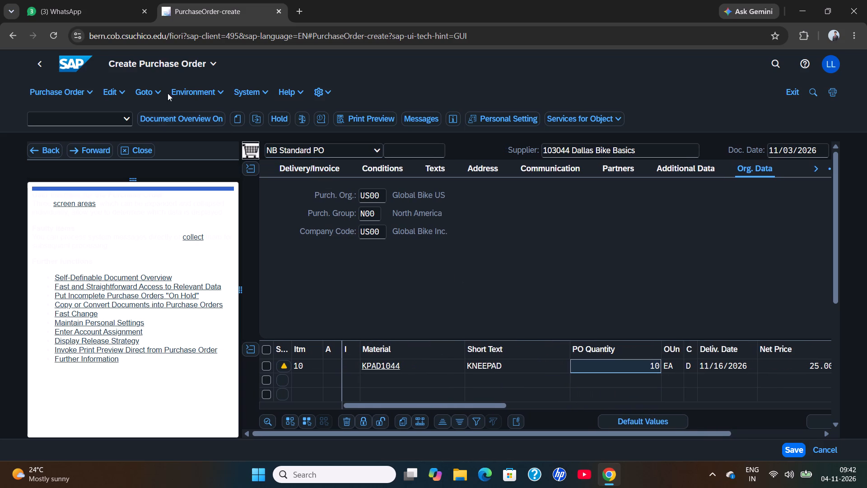
# Reload the page for a blank purchase order and enter 103044 as the supplier.
pyautogui.click(55, 37)
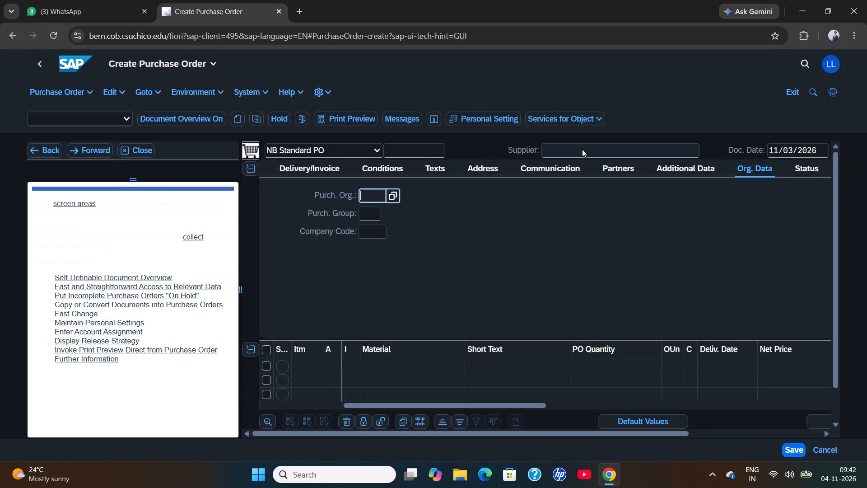
pyautogui.click(582, 149)
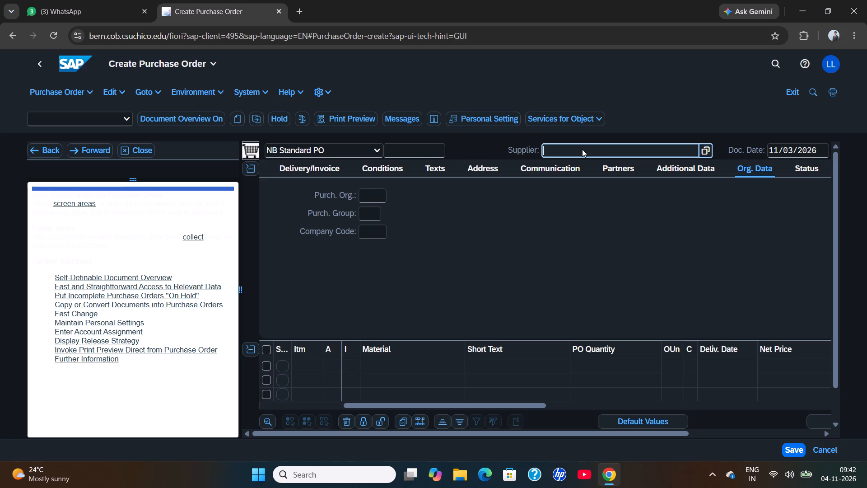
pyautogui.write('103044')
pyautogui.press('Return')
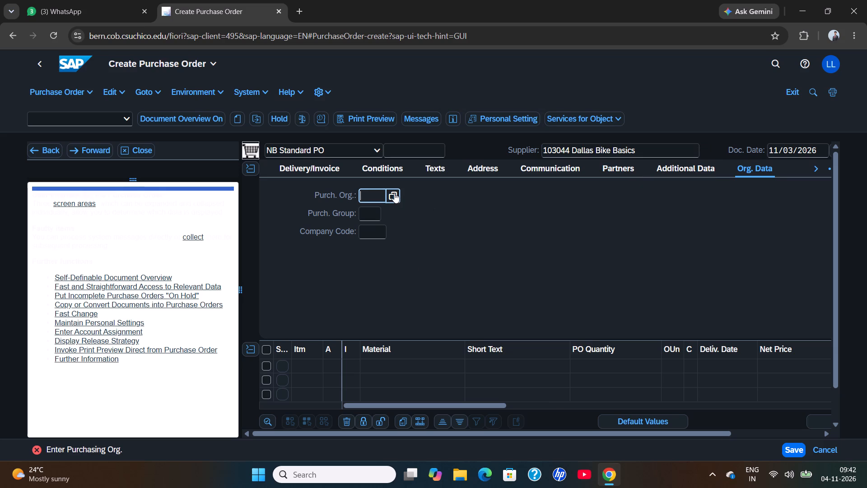
# Look up the purchasing organization and assign US00, Global Bike US.
pyautogui.click(394, 193)
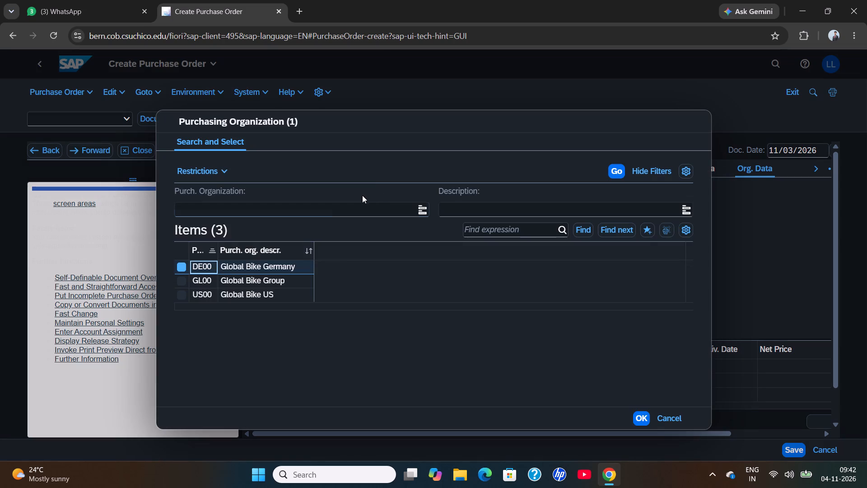
pyautogui.click(260, 297)
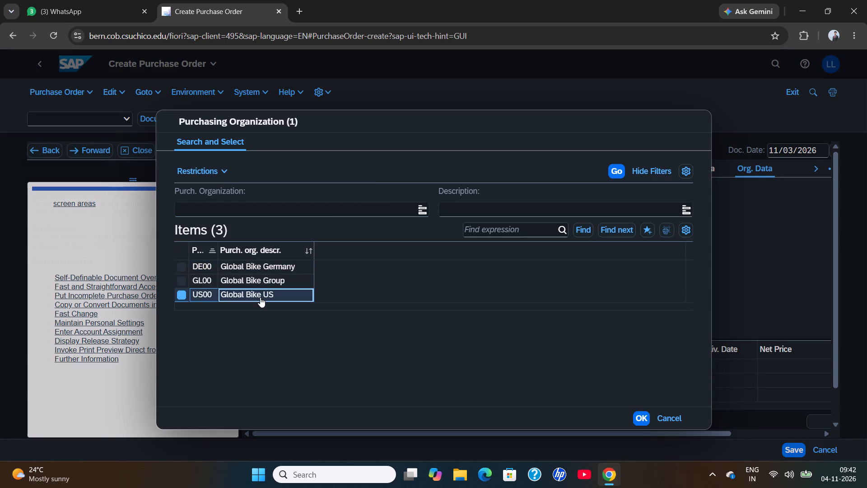
pyautogui.click(644, 421)
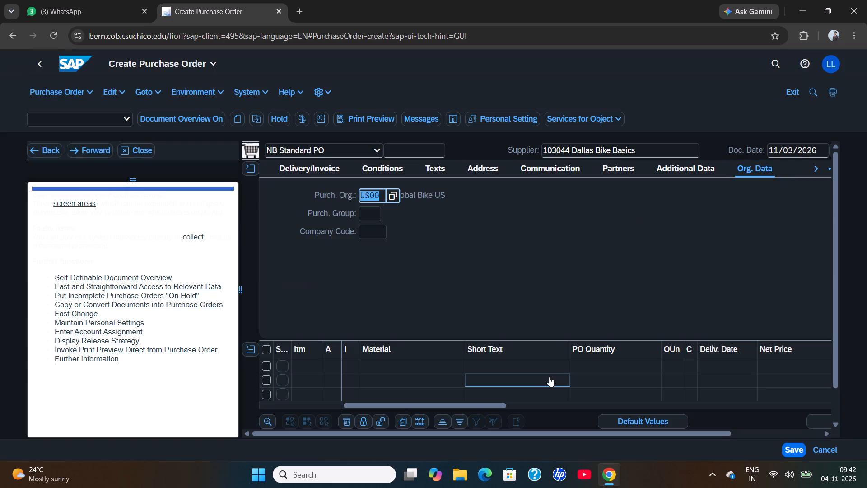
# Look up the purchasing group and assign N00, North America.
pyautogui.click(363, 209)
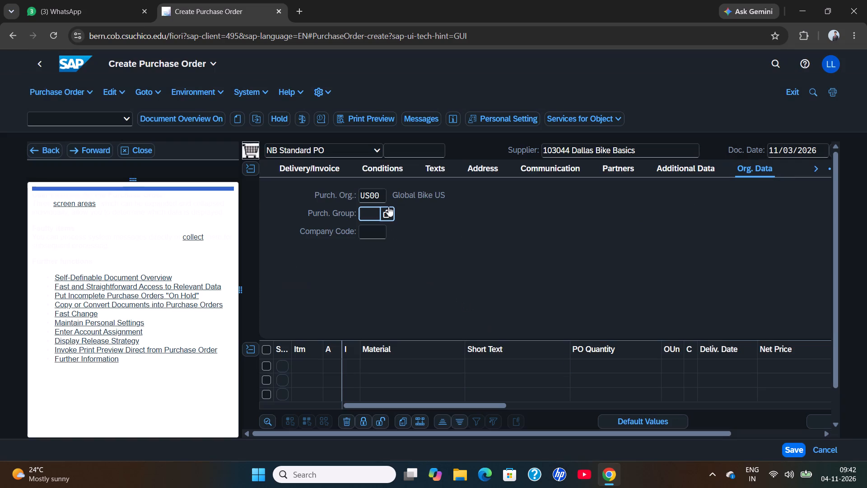
pyautogui.click(388, 207)
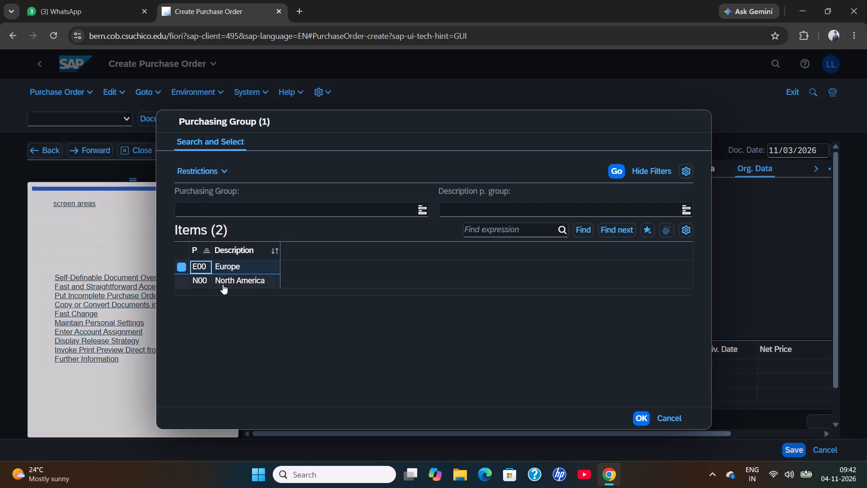
pyautogui.click(225, 279)
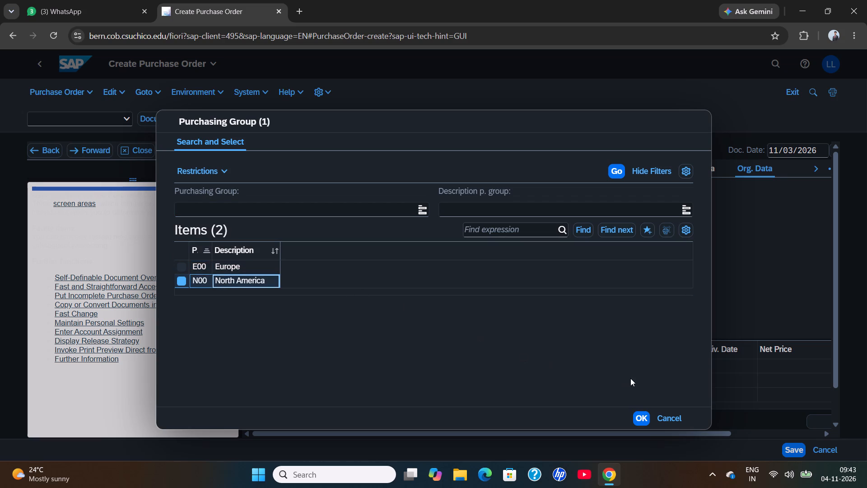
pyautogui.click(639, 415)
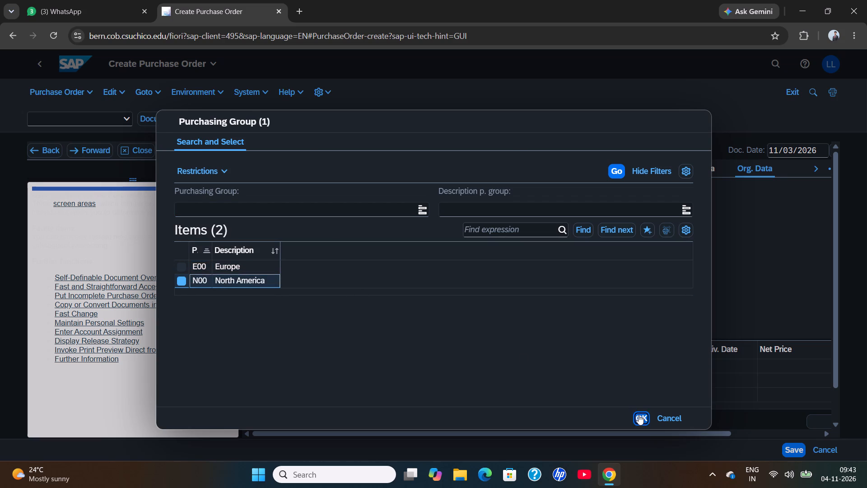
# Look up the company code and assign US00, Global Bike Inc.
pyautogui.click(378, 235)
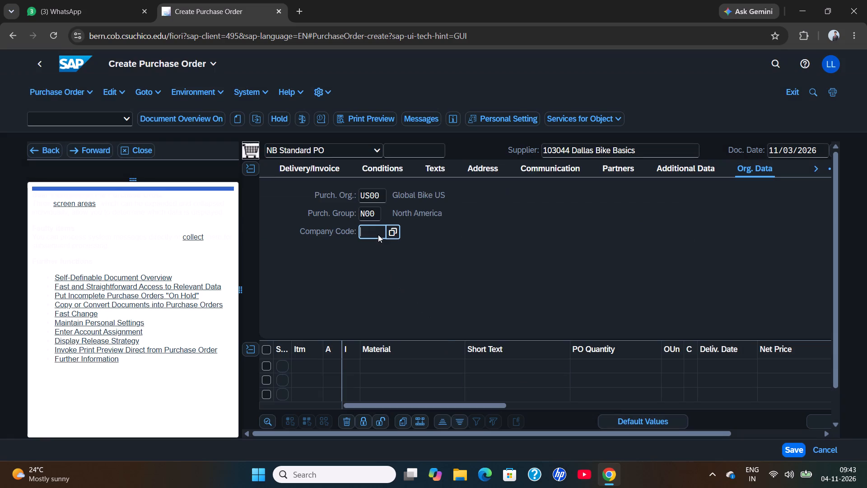
pyautogui.click(387, 230)
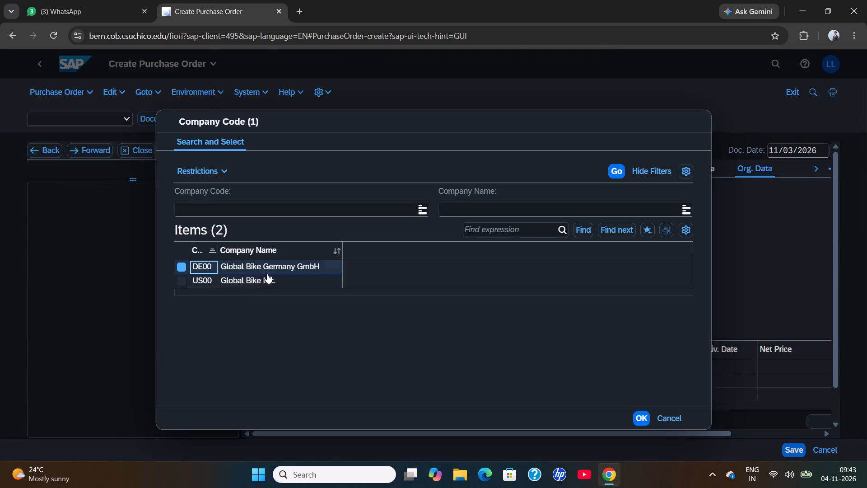
pyautogui.click(254, 281)
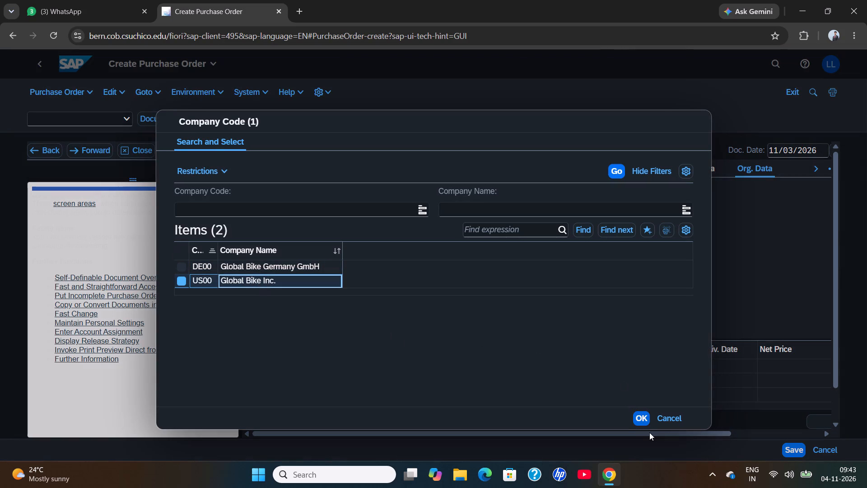
pyautogui.click(642, 419)
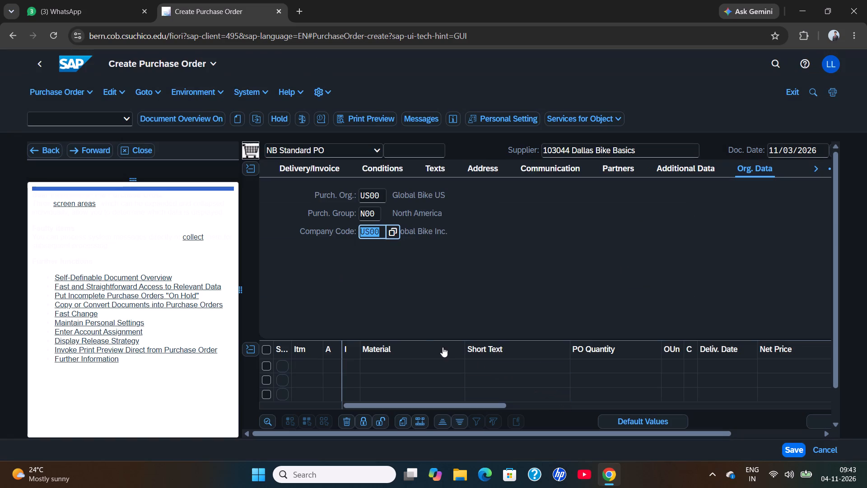
# Enter 10 as the item number in the first item row and go to its material entry.
pyautogui.click(315, 362)
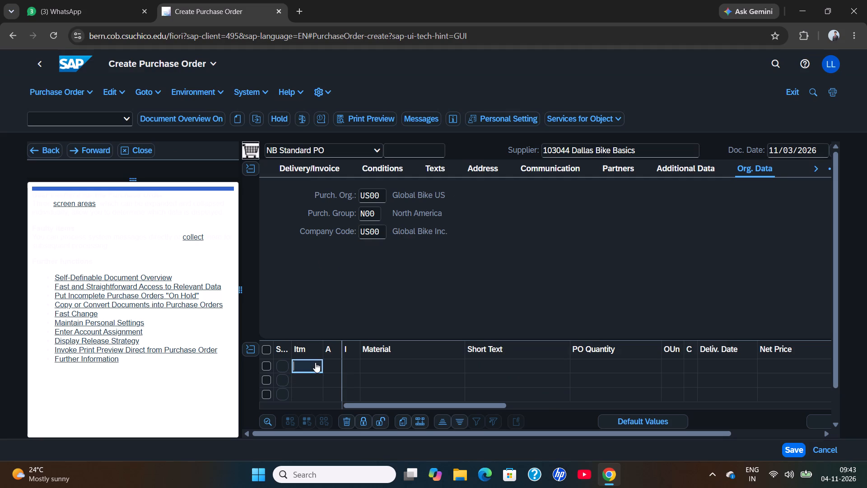
pyautogui.press('1')
pyautogui.press('0')
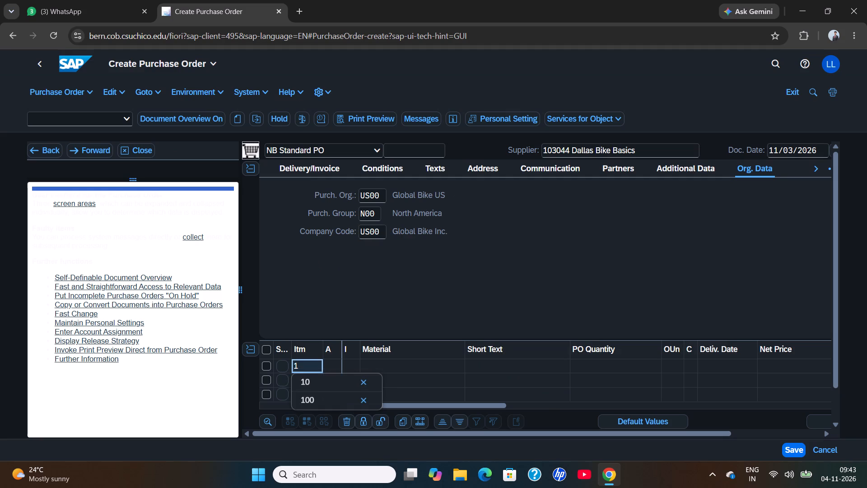
pyautogui.click(369, 363)
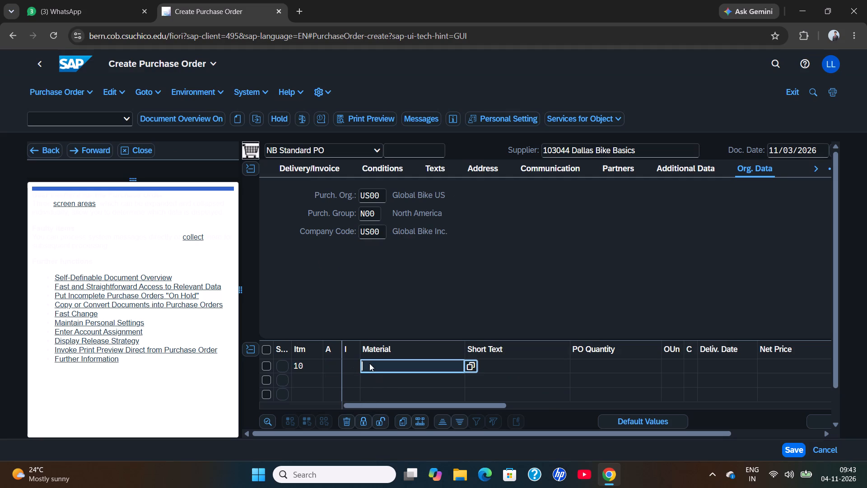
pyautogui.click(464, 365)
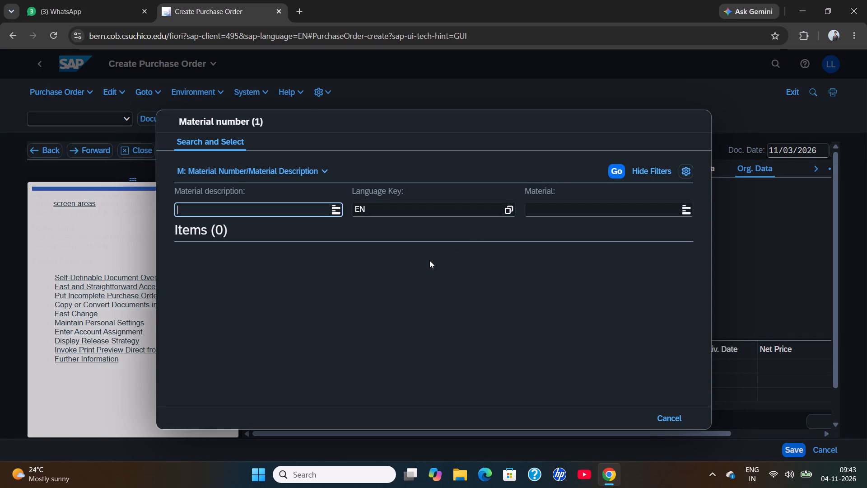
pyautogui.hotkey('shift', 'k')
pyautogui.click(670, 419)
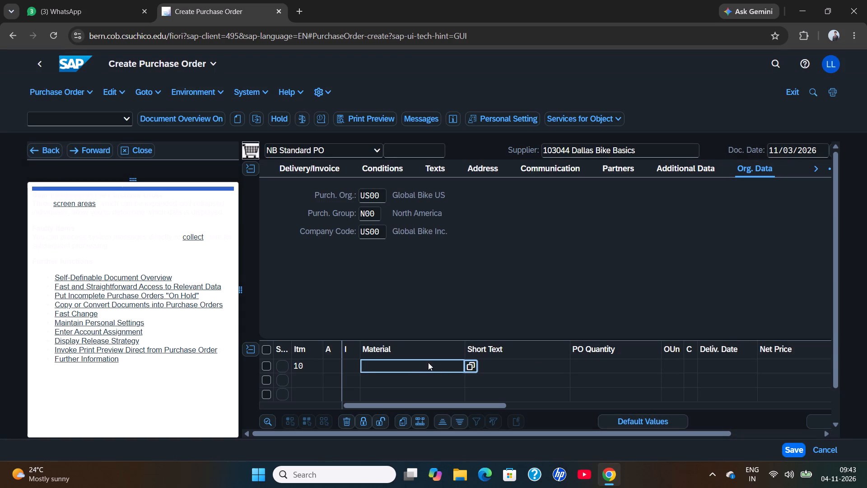
# Enter material KPAD1044, choosing its match from the suggestions, and short text KNEEPAD for item 10.
pyautogui.hotkey('shift', 'k')
pyautogui.write('PAD')
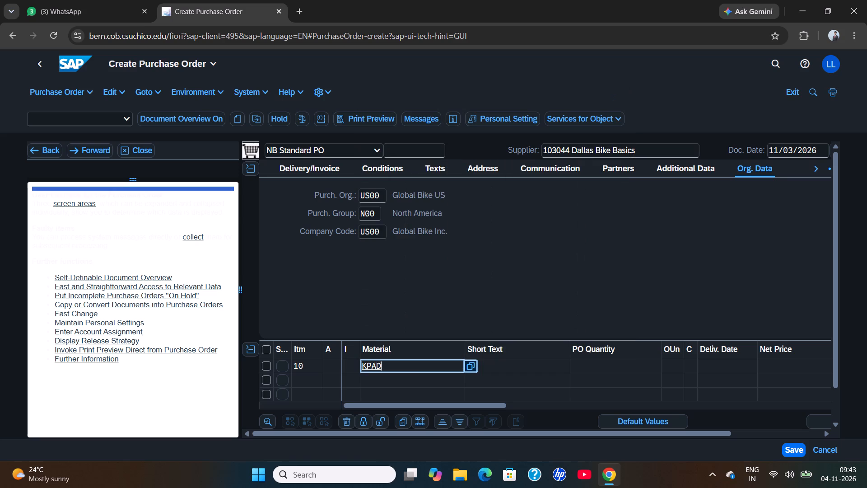
pyautogui.write('1044')
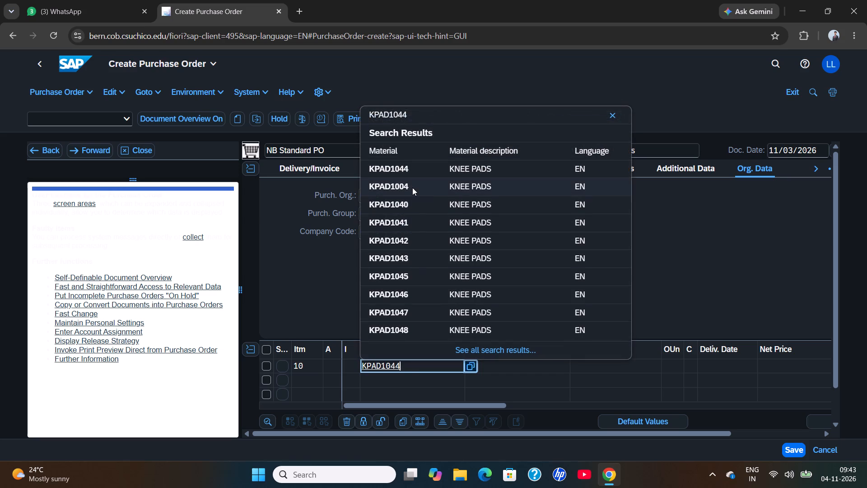
pyautogui.click(412, 174)
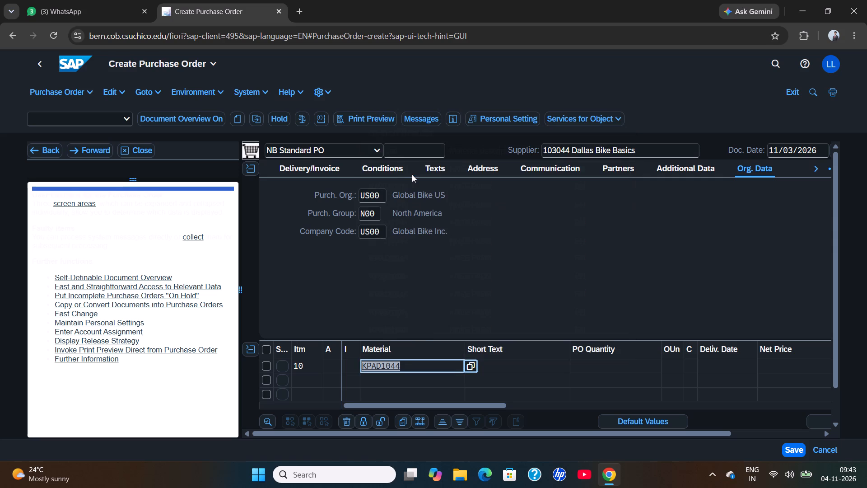
pyautogui.click(517, 362)
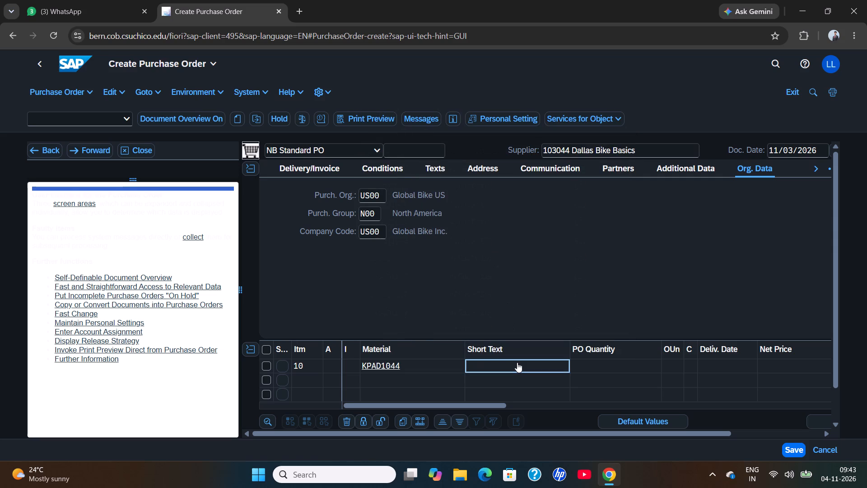
pyautogui.write('KNEEPAD')
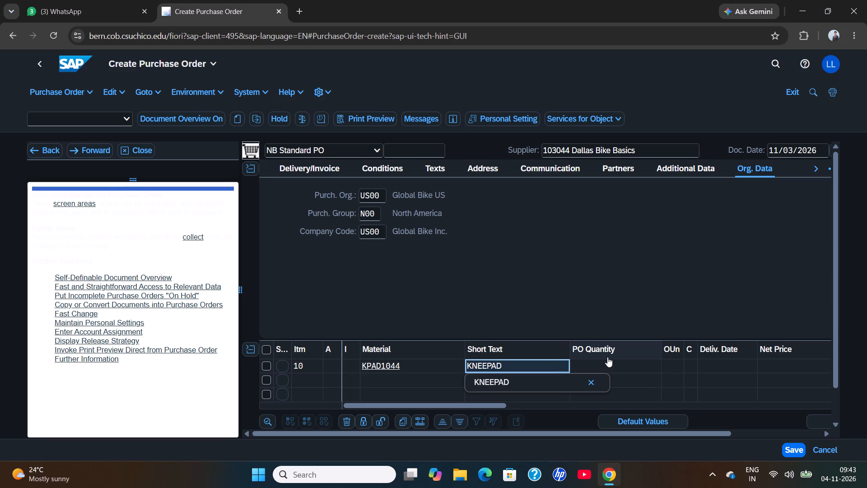
# Set item 10's PO quantity to 10 and choose 11/16/2026 from the calendar as its delivery date.
pyautogui.click(607, 361)
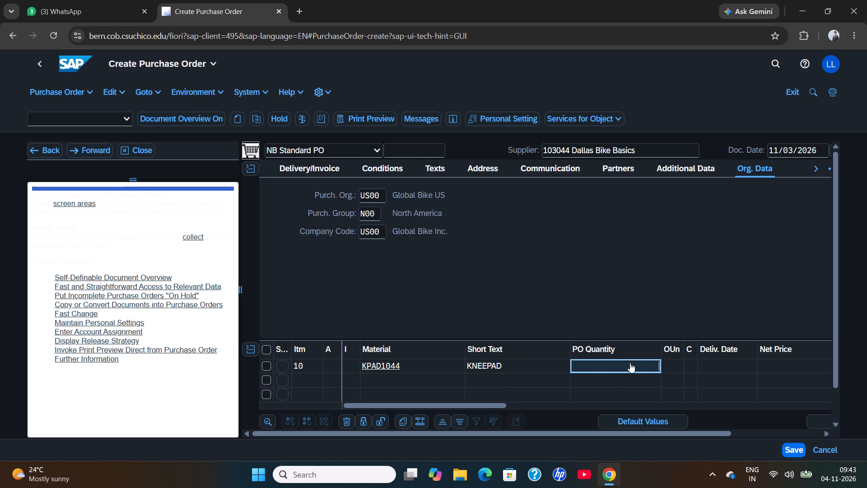
pyautogui.write('10')
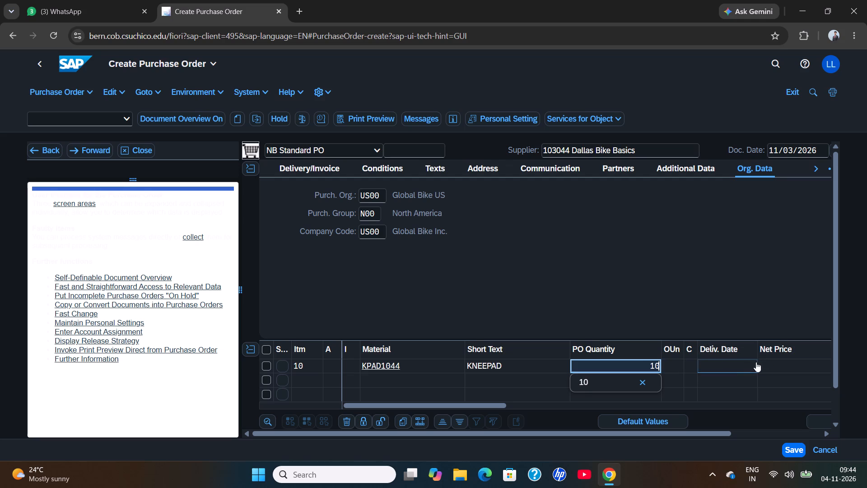
pyautogui.click(735, 361)
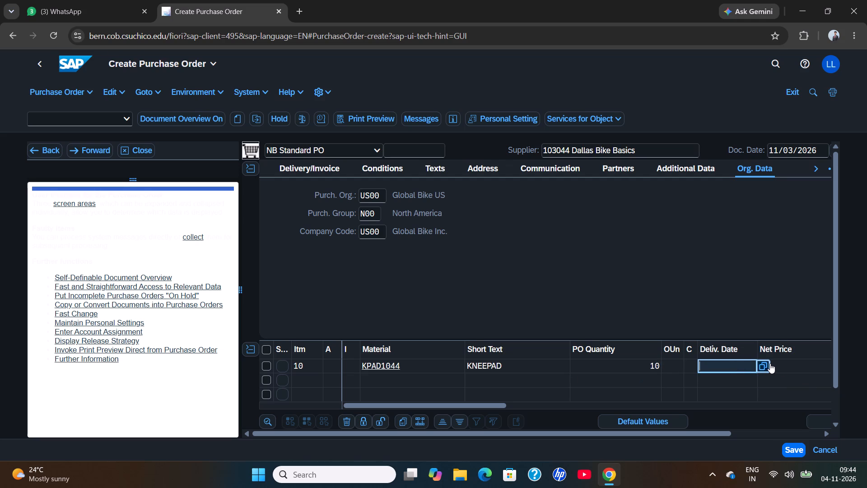
pyautogui.click(764, 362)
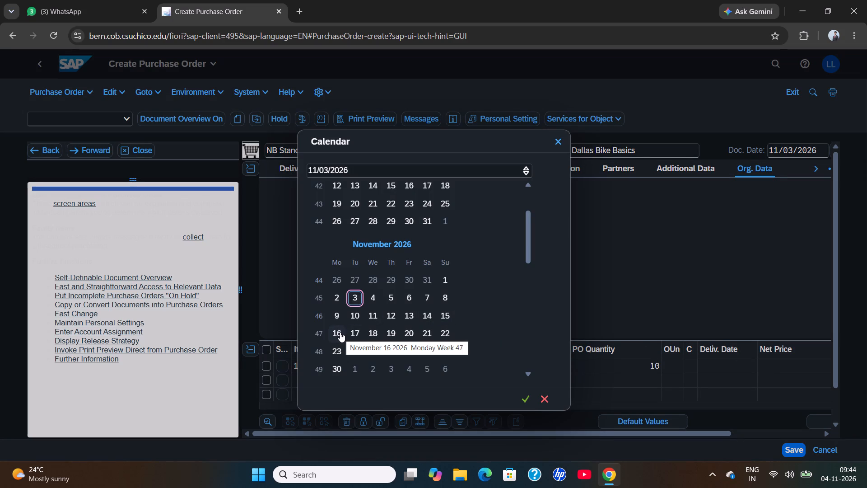
pyautogui.click(340, 332)
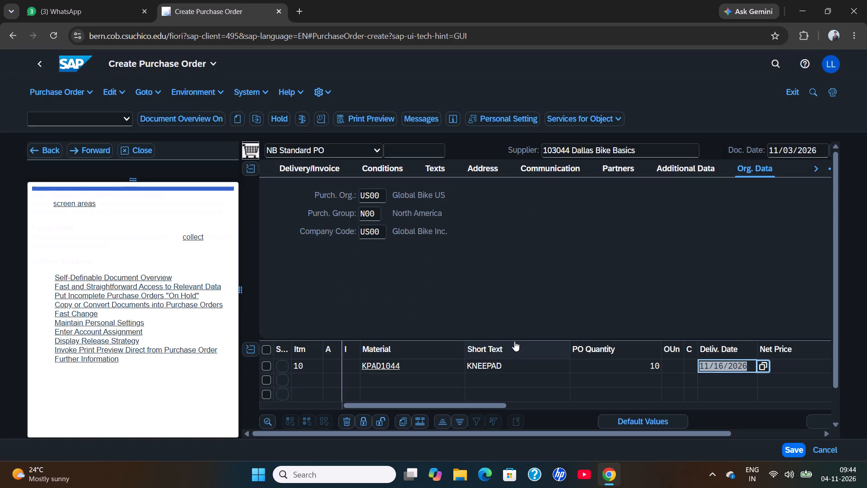
# Set item 10's net price to 25 with currency USD.
pyautogui.click(812, 361)
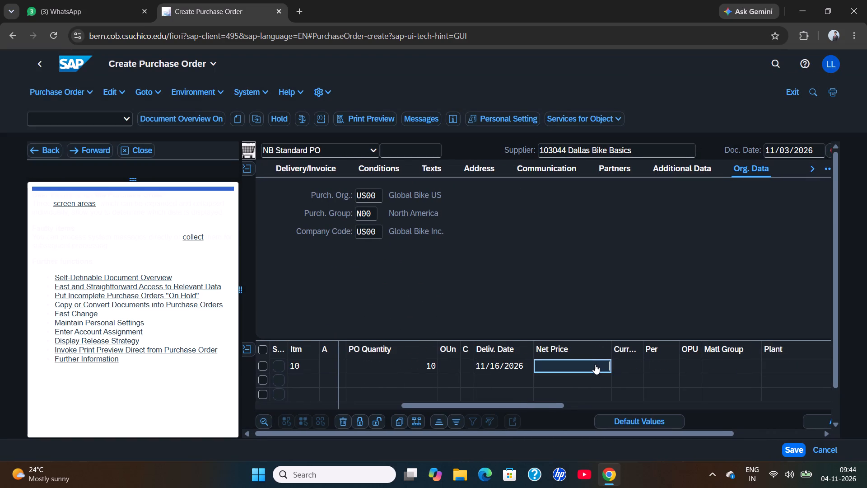
pyautogui.write('25')
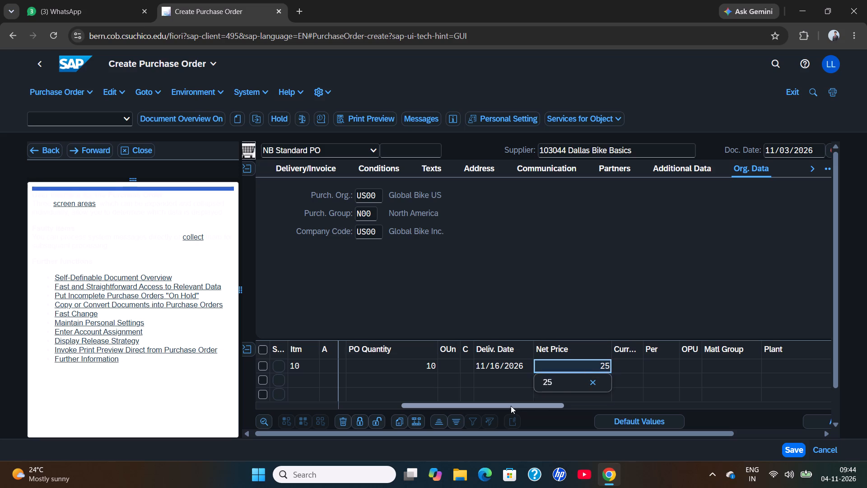
pyautogui.click(547, 378)
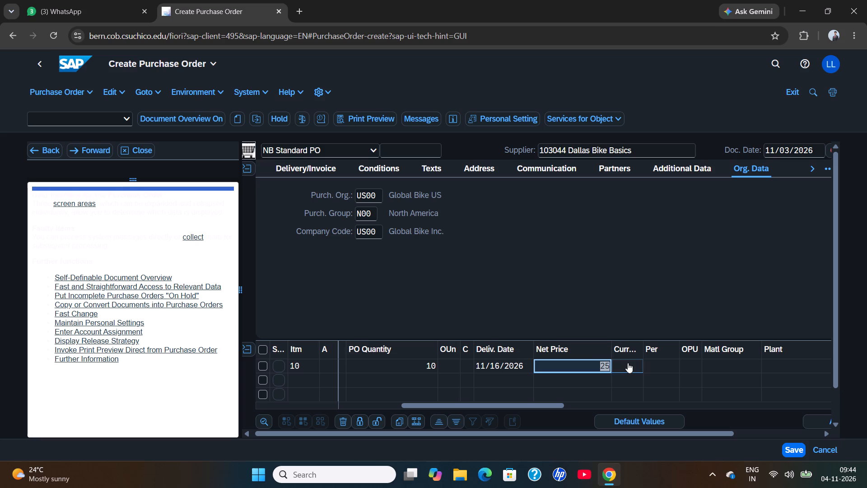
pyautogui.click(628, 363)
pyautogui.click(577, 360)
pyautogui.rightClick(632, 365)
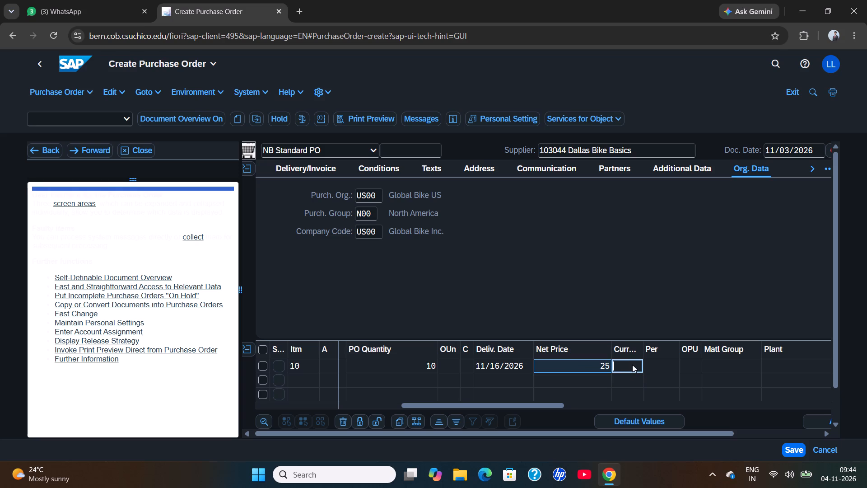
pyautogui.click(632, 365)
pyautogui.write('USD')
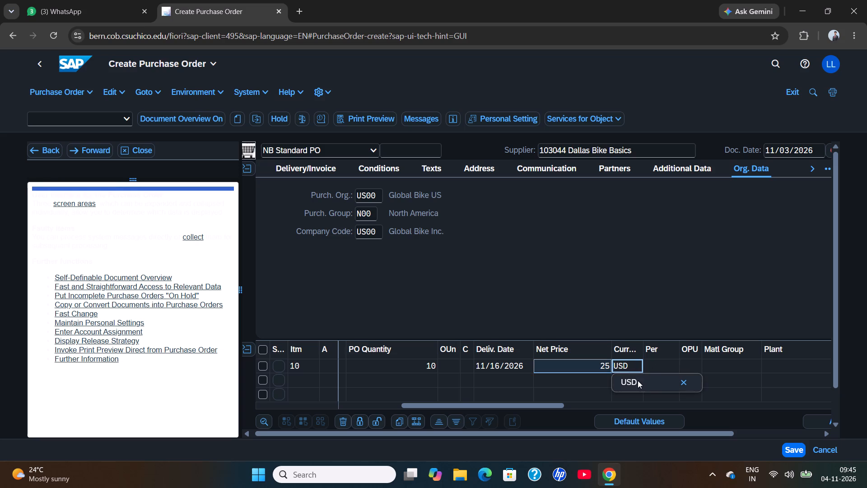
pyautogui.click(638, 380)
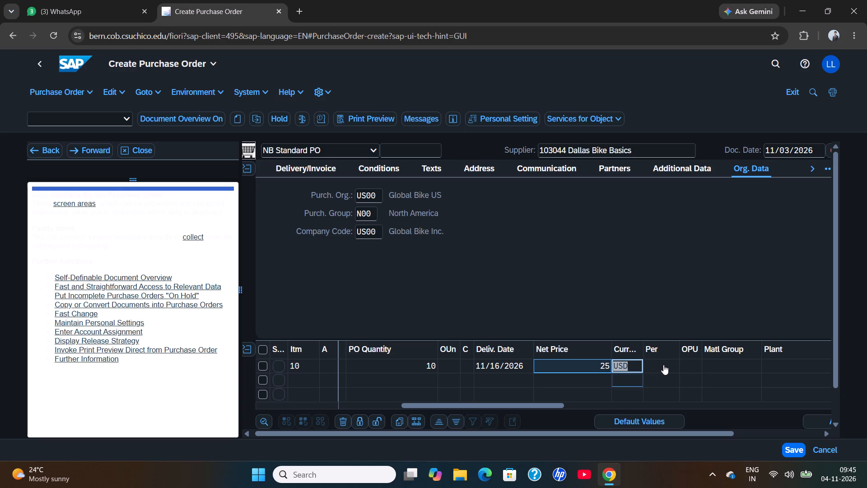
pyautogui.click(666, 365)
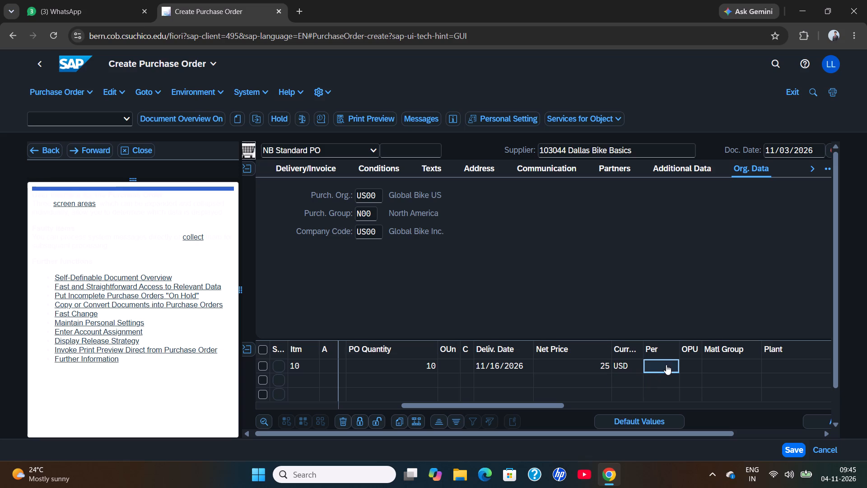
# Look up the plant for item 10 and assign SD00, DC San Diego.
pyautogui.click(762, 359)
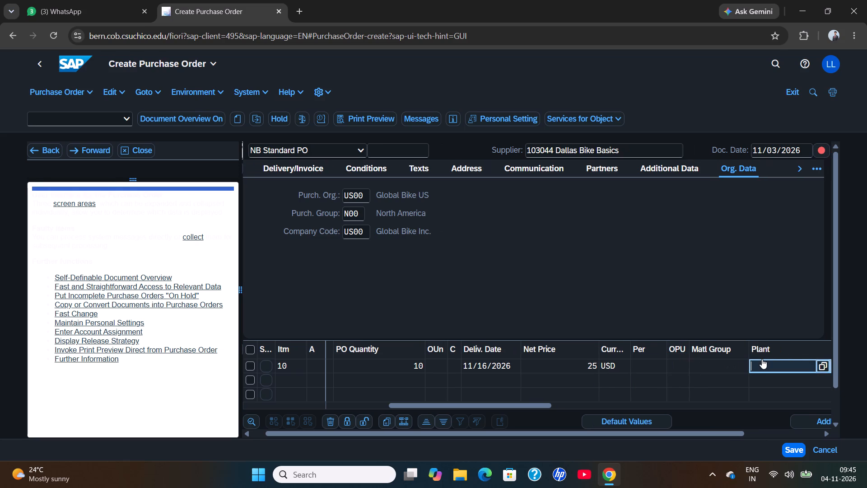
pyautogui.click(825, 367)
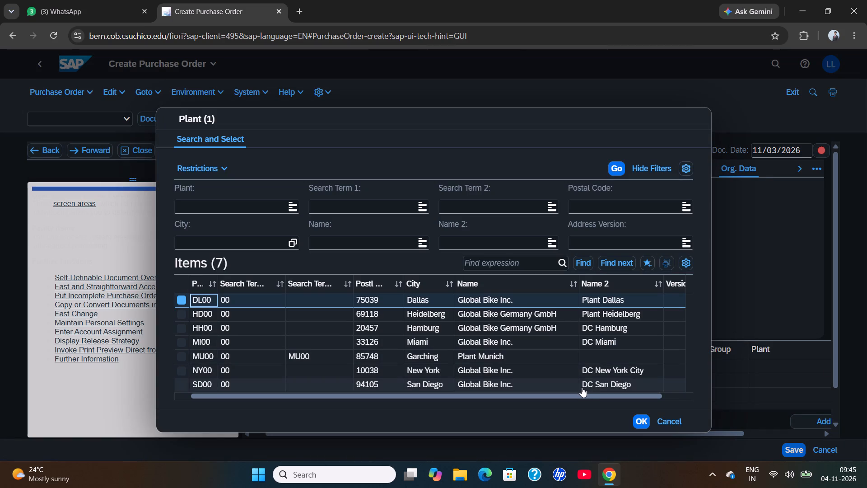
pyautogui.click(582, 387)
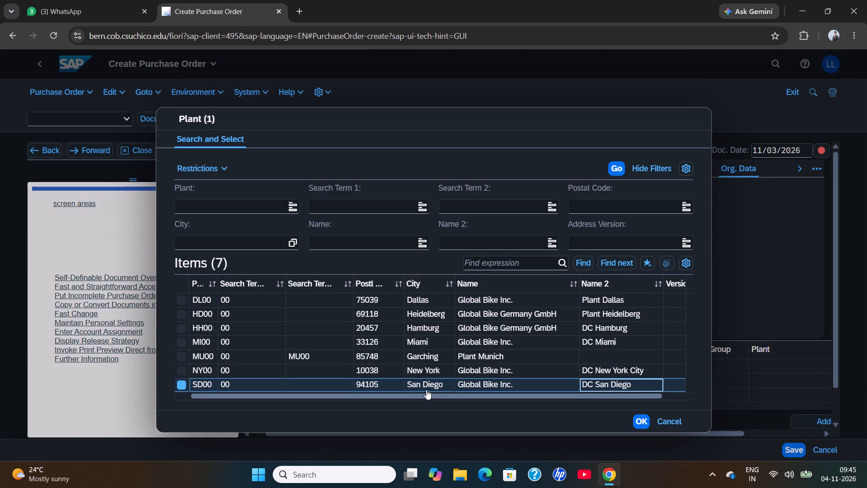
pyautogui.click(337, 382)
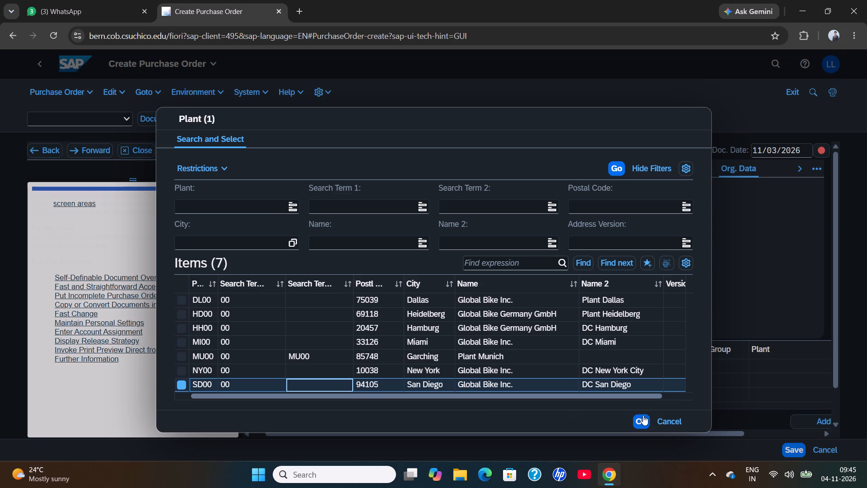
pyautogui.click(644, 419)
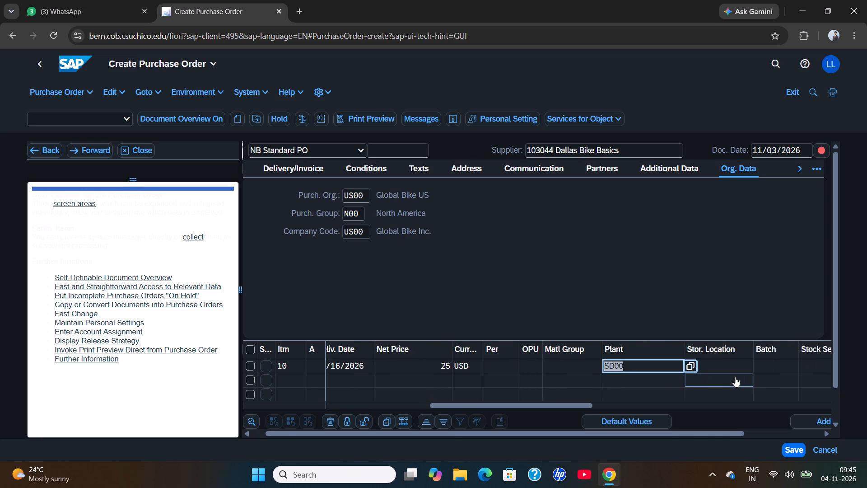
# Look up the storage location for item 10 and assign TG00, Trading Goods, of plant SD00.
pyautogui.click(805, 365)
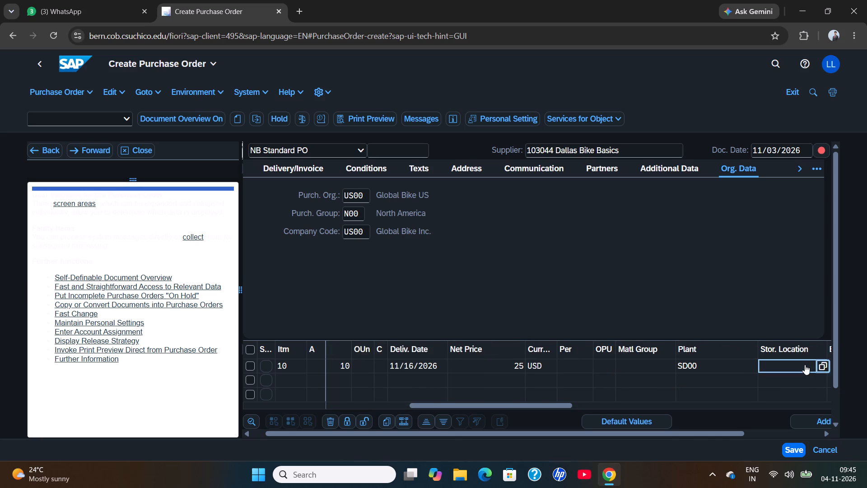
pyautogui.click(823, 365)
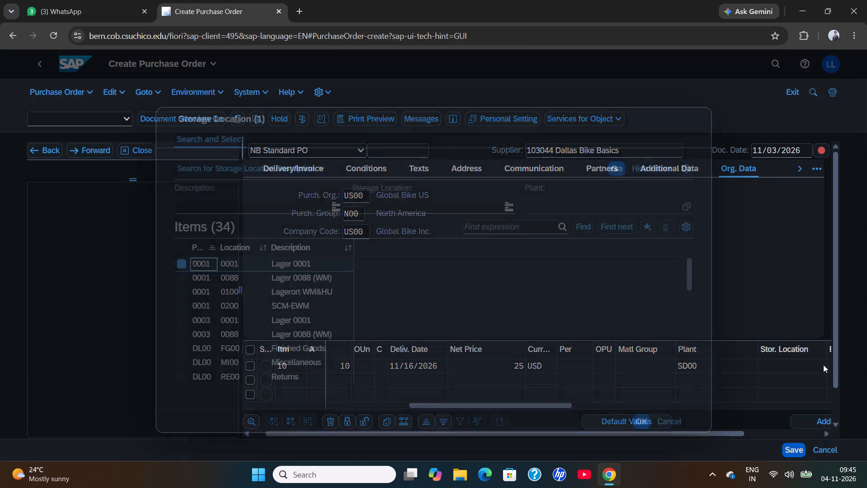
pyautogui.scroll(-1, 275, 335)
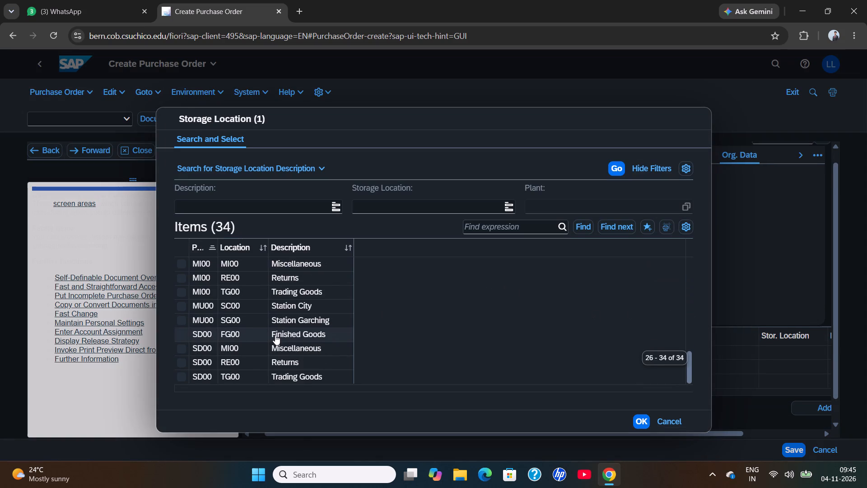
pyautogui.scroll(-1, 275, 335)
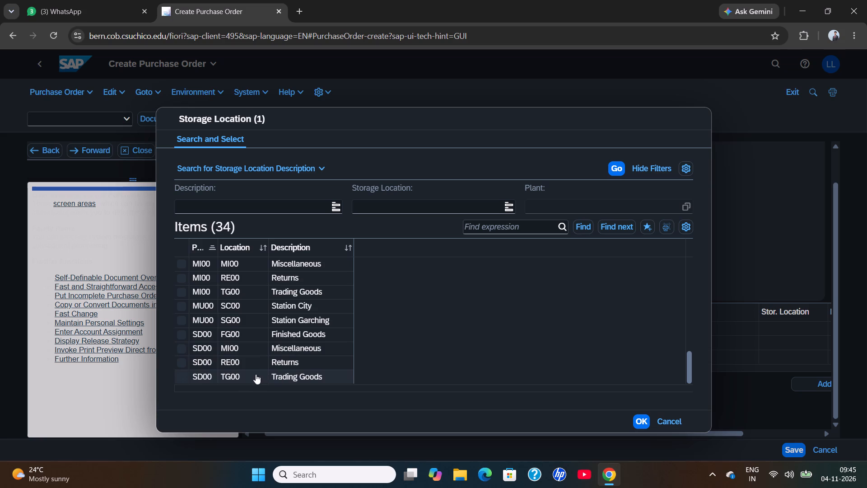
pyautogui.click(178, 377)
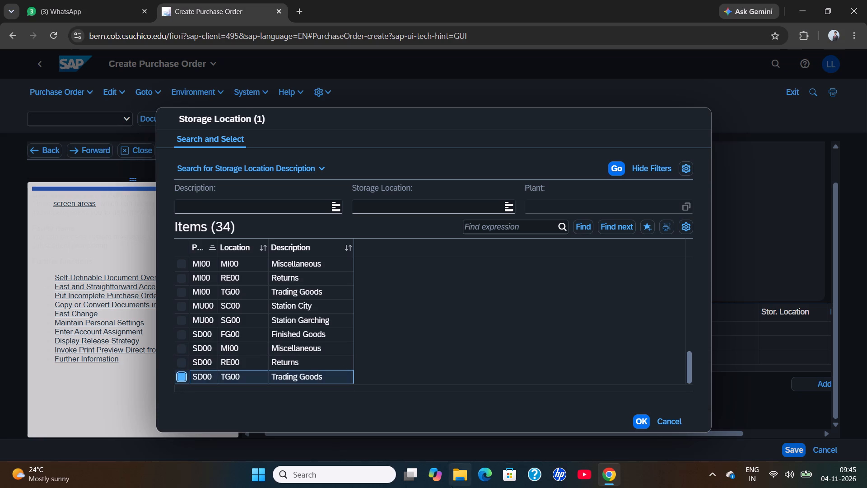
pyautogui.click(641, 423)
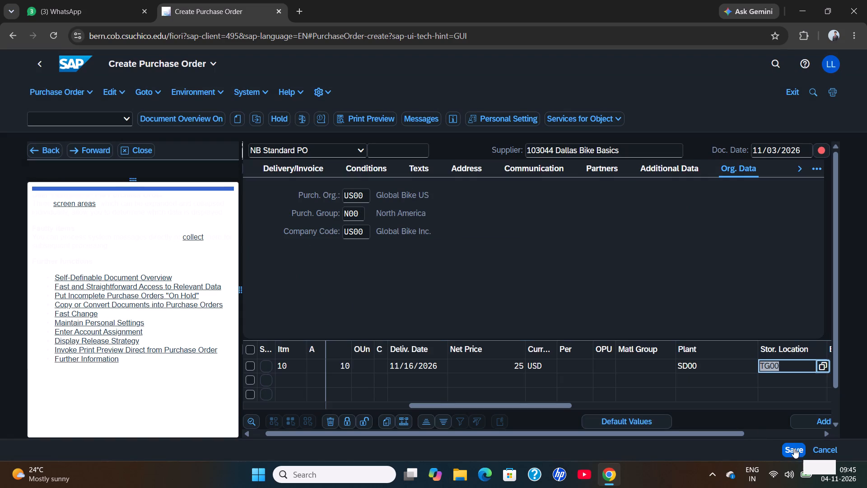
# Save the purchase order.
pyautogui.click(793, 446)
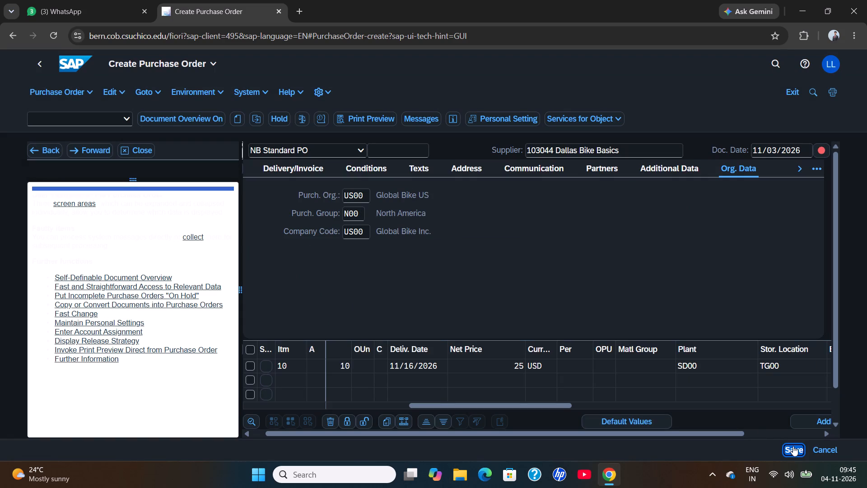
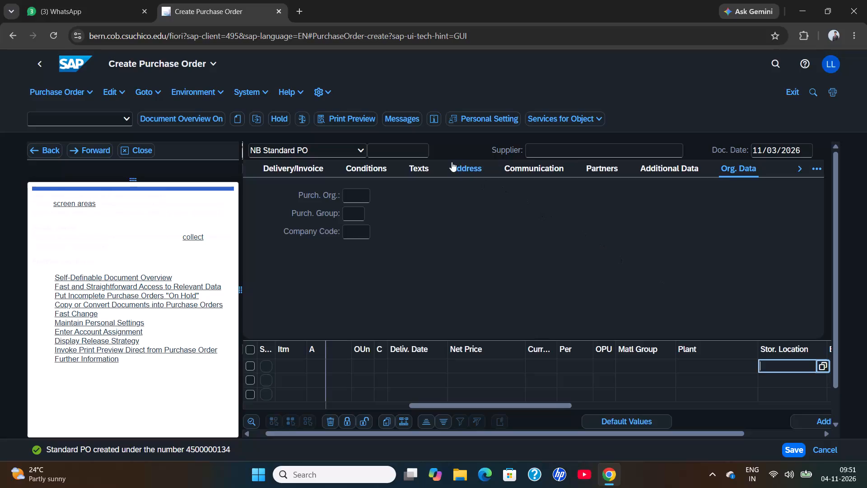
# Return to the home page and open Display Stock Overview from the Plant Manager section of Warehouse Management.
pyautogui.click(65, 59)
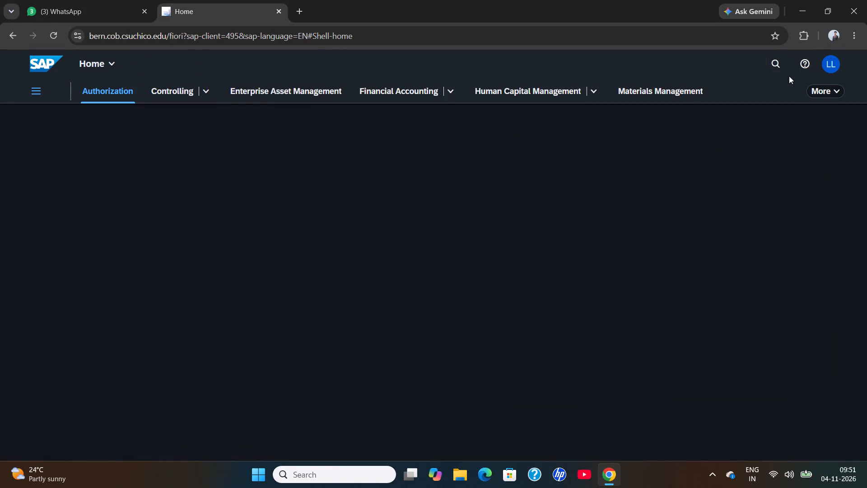
pyautogui.click(819, 95)
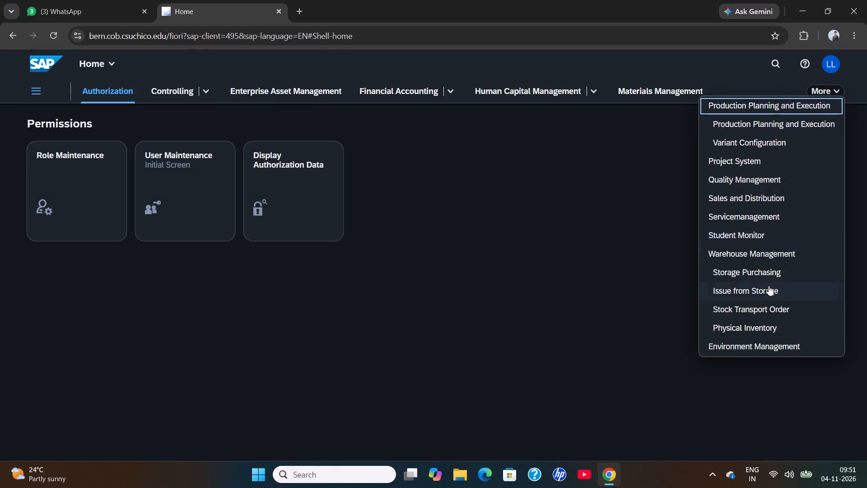
pyautogui.click(780, 251)
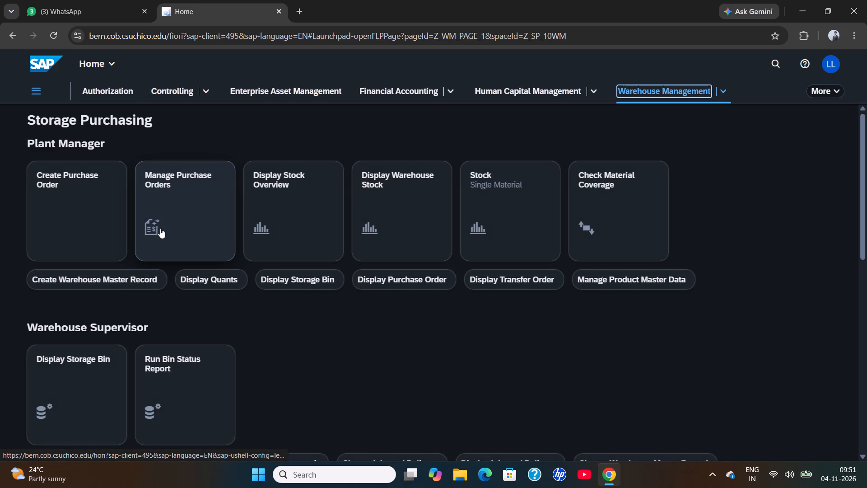
pyautogui.scroll(-2, 160, 228)
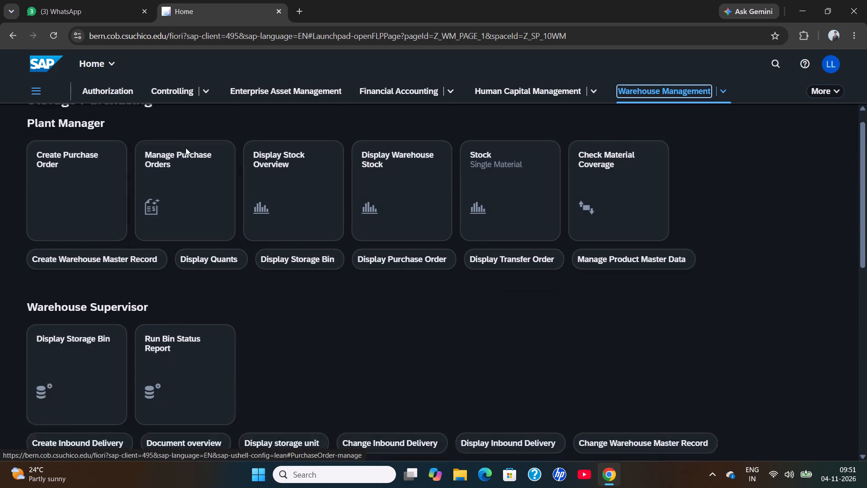
pyautogui.scroll(-1, 186, 148)
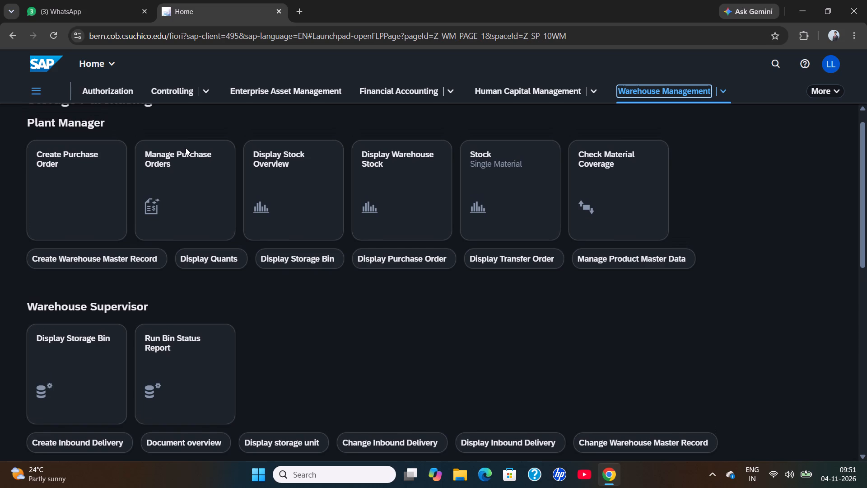
pyautogui.scroll(-7, 186, 148)
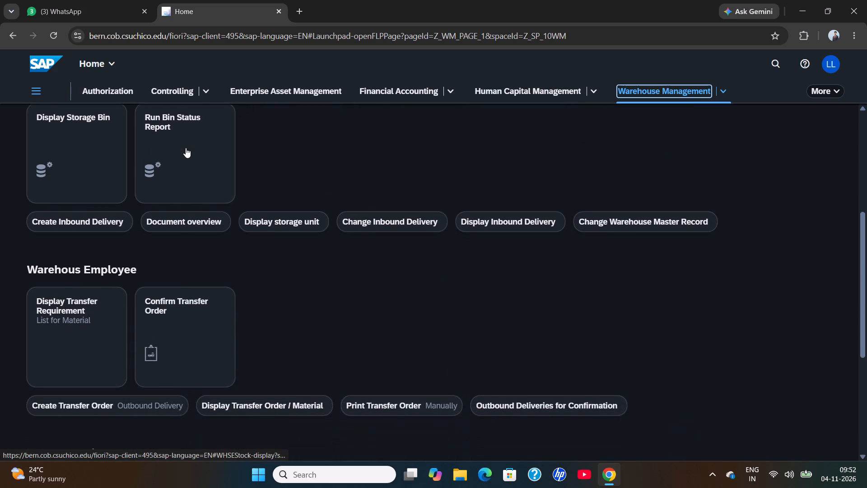
pyautogui.scroll(-1, 186, 148)
pyautogui.scroll(2, 186, 148)
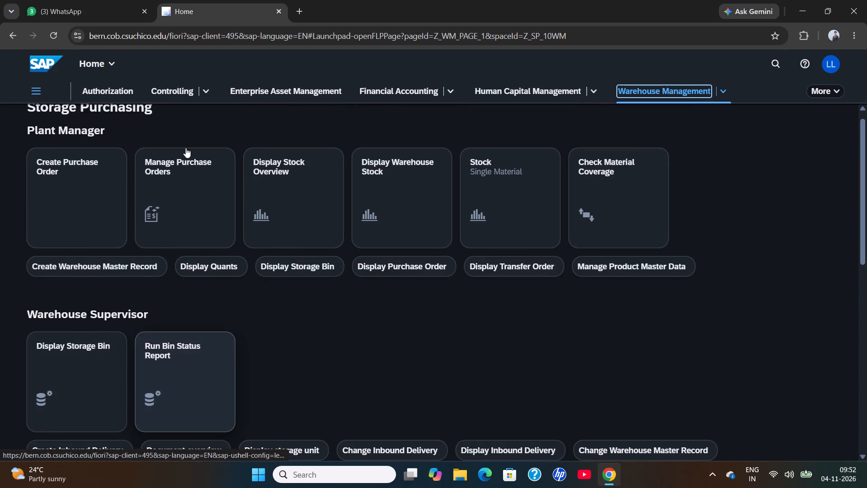
pyautogui.scroll(3, 186, 148)
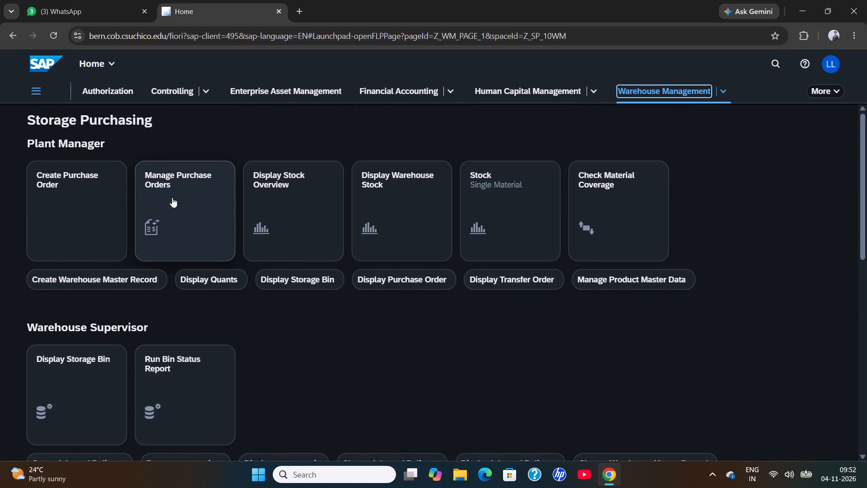
pyautogui.click(293, 203)
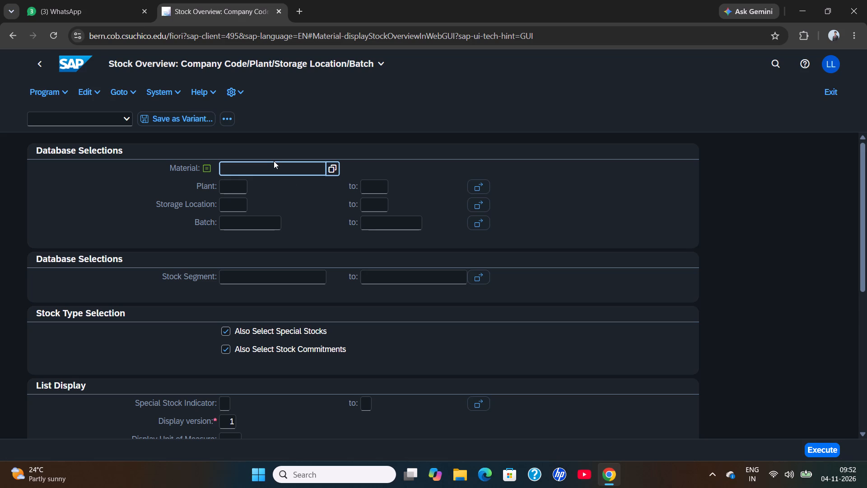
# Run the stock overview for material KPAD1044 and examine its stock by company code, plant and storage location.
pyautogui.hotkey('shift', 'k')
pyautogui.write('PAD')
pyautogui.press('1')
pyautogui.write('044')
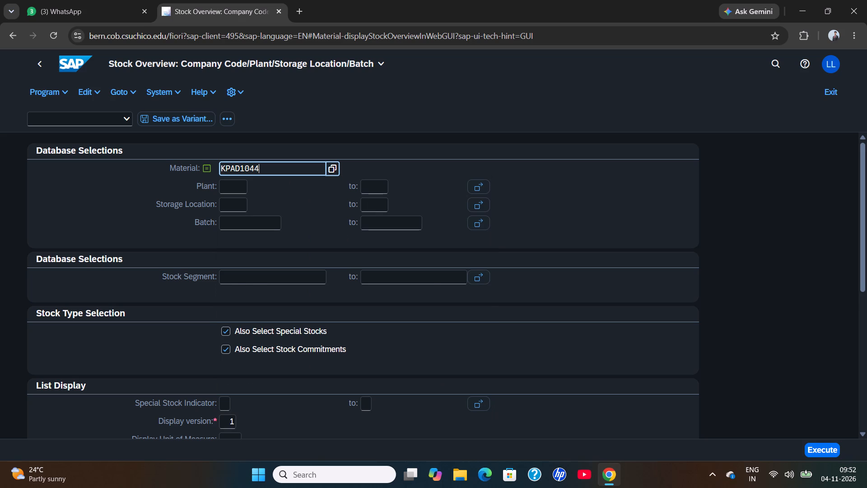
pyautogui.click(267, 224)
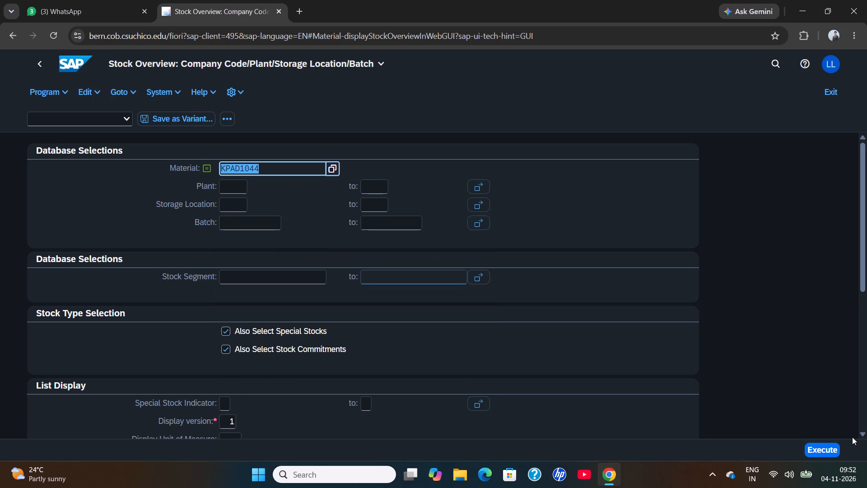
pyautogui.click(816, 449)
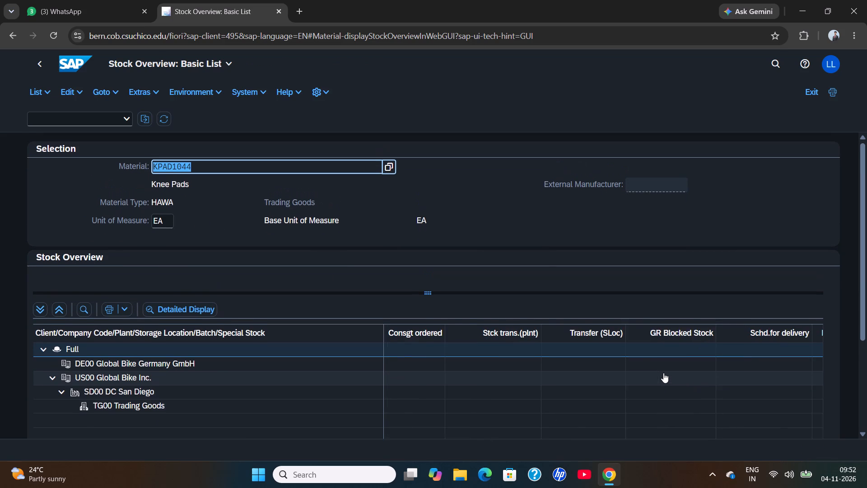
pyautogui.hscroll(2, 663, 373)
pyautogui.scroll(-1, 663, 373)
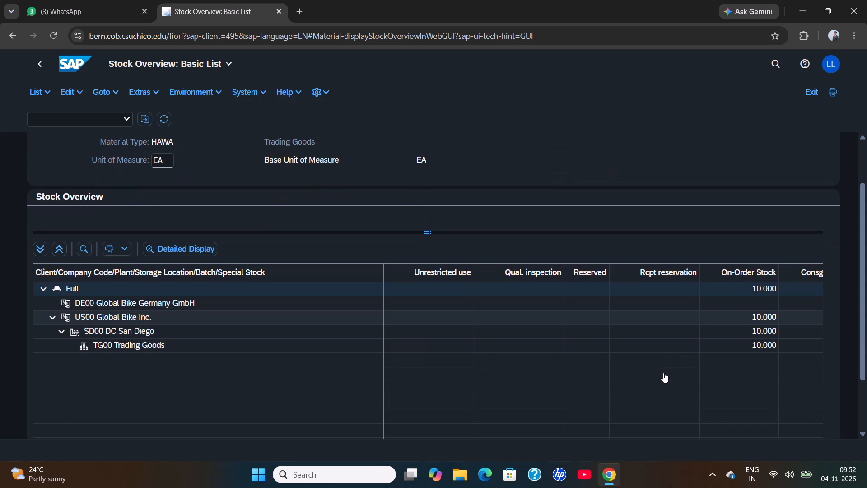
pyautogui.scroll(-1, 663, 373)
# Return to the stock overview selection, look up and set plant SD00, DC San Diego, and run the report for KPAD1044.
pyautogui.click(45, 61)
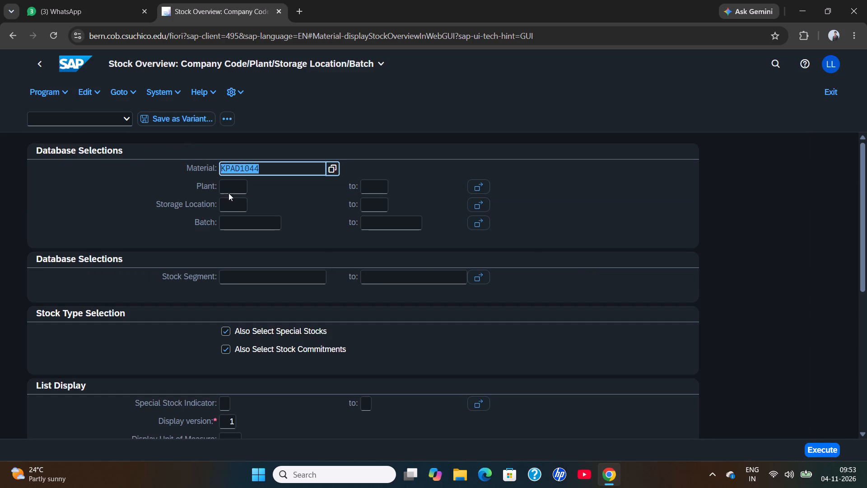
pyautogui.click(229, 189)
pyautogui.click(254, 183)
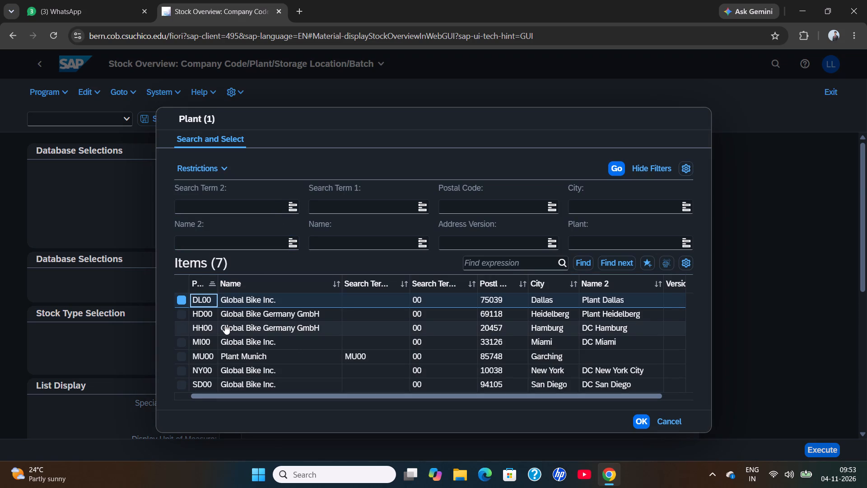
pyautogui.scroll(-1, 225, 324)
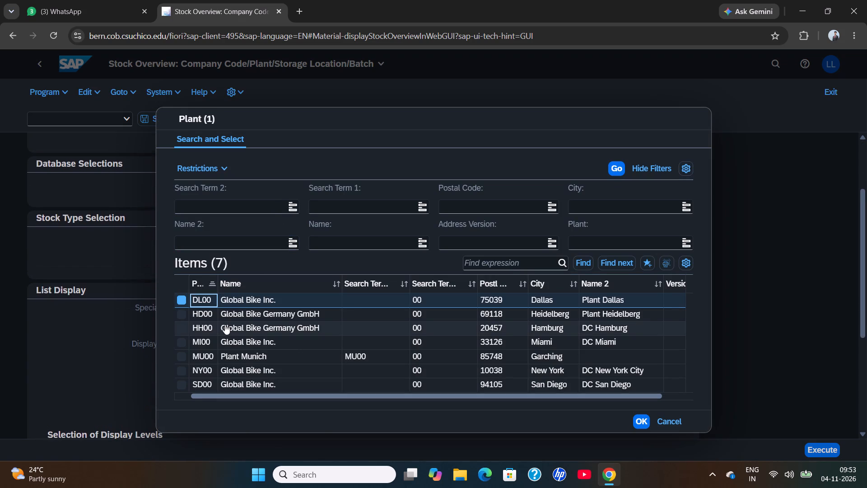
pyautogui.scroll(-1, 225, 324)
pyautogui.click(201, 388)
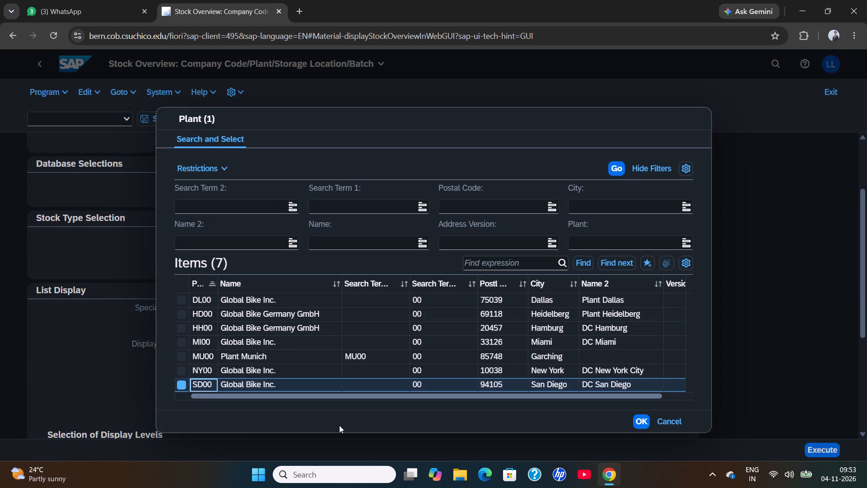
pyautogui.click(635, 417)
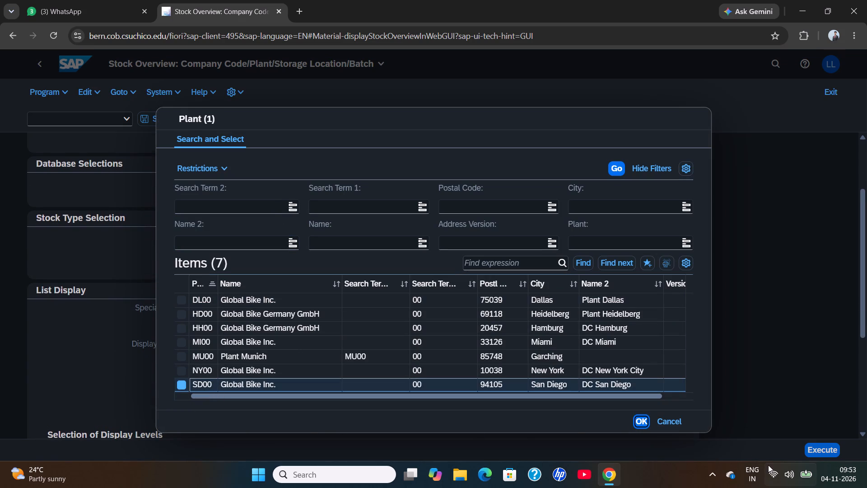
pyautogui.click(819, 447)
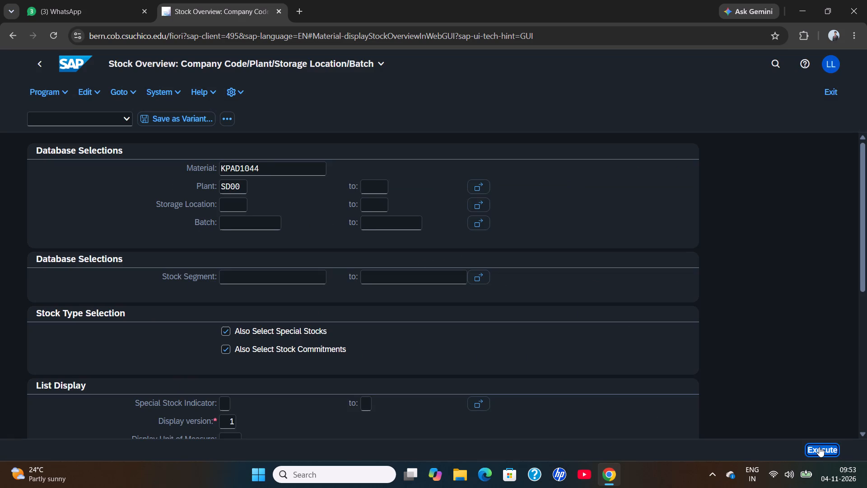
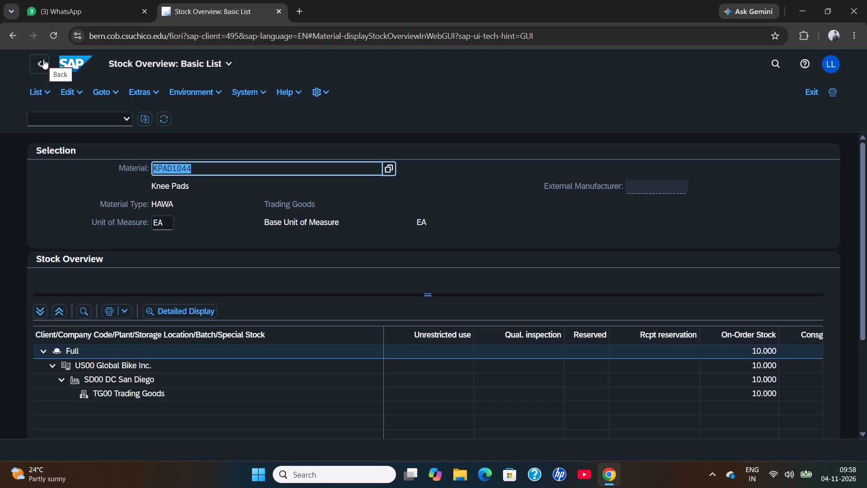
# Leave the stock overview, open Display Warehouse Stock in Warehouse Management, and run the report for material KPAD1044 in plant SD00.
pyautogui.click(43, 59)
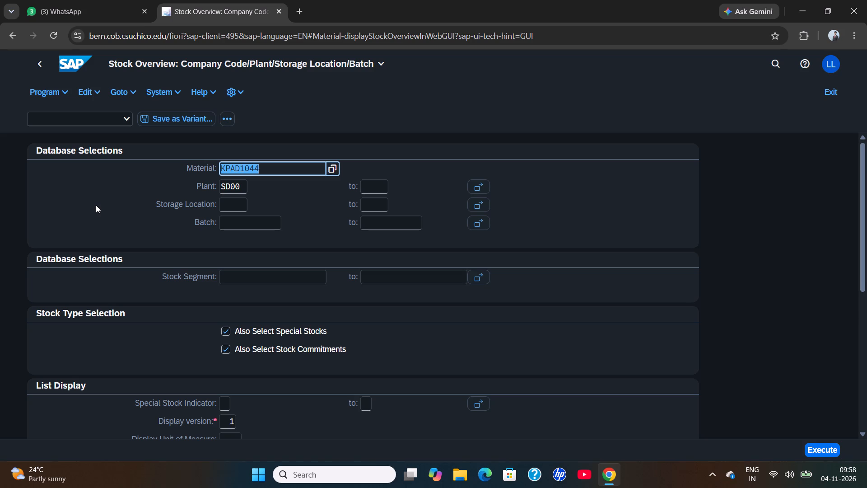
pyautogui.click(80, 62)
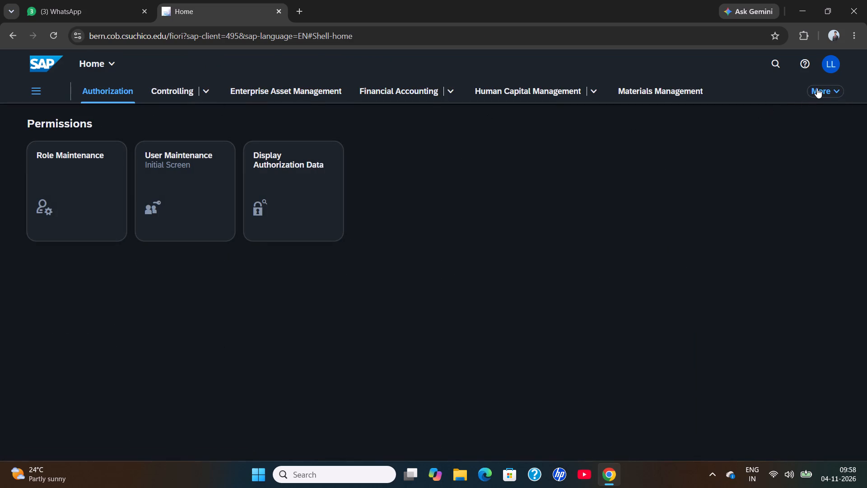
pyautogui.click(821, 89)
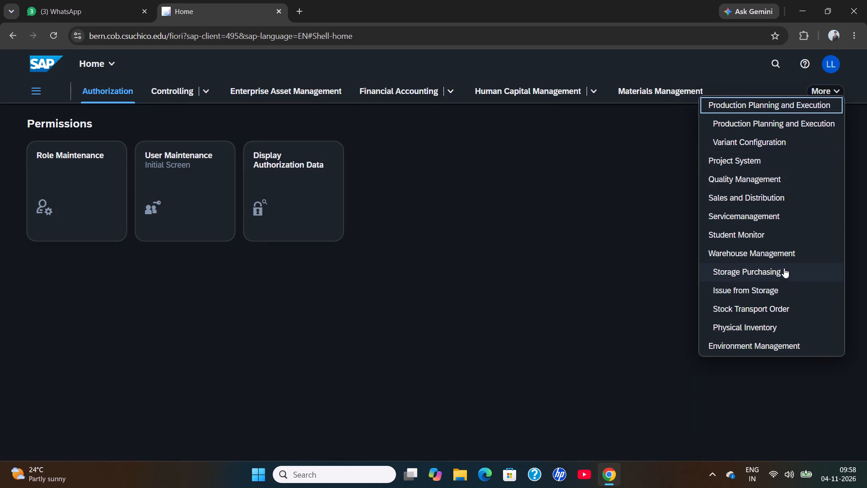
pyautogui.click(786, 251)
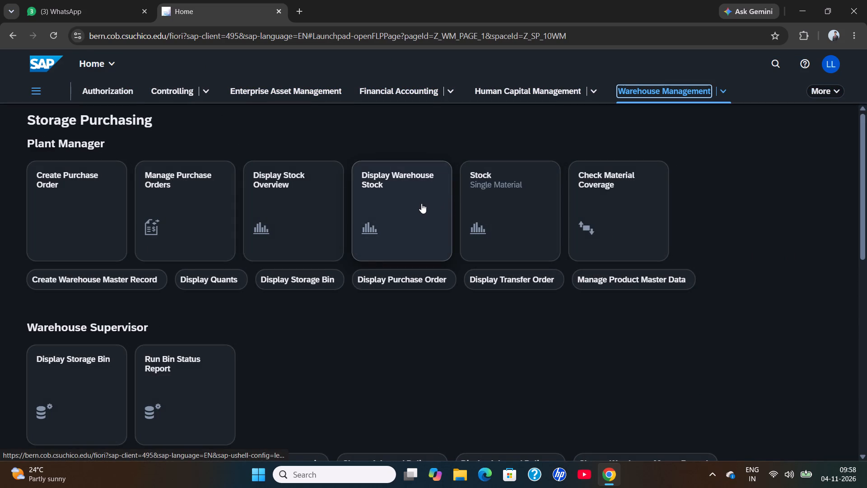
pyautogui.click(421, 203)
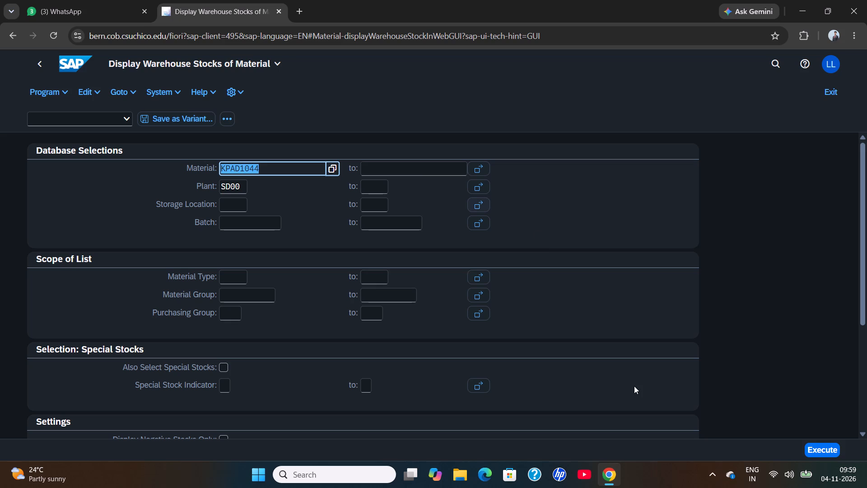
pyautogui.click(815, 444)
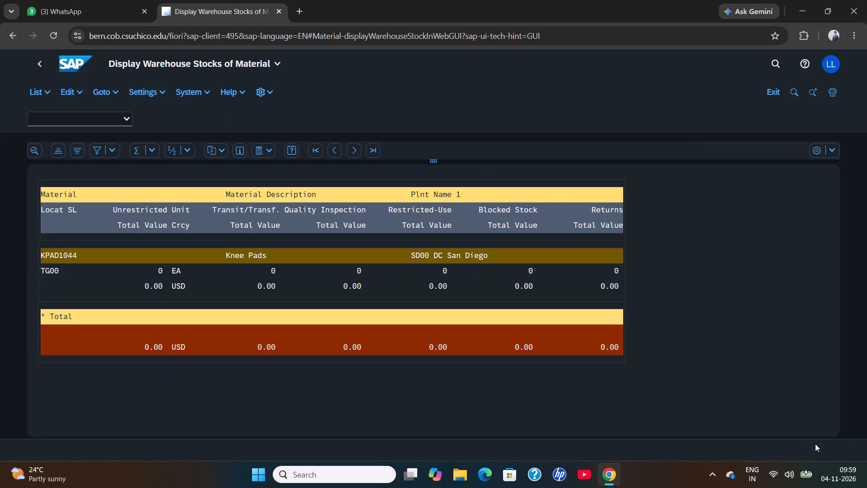
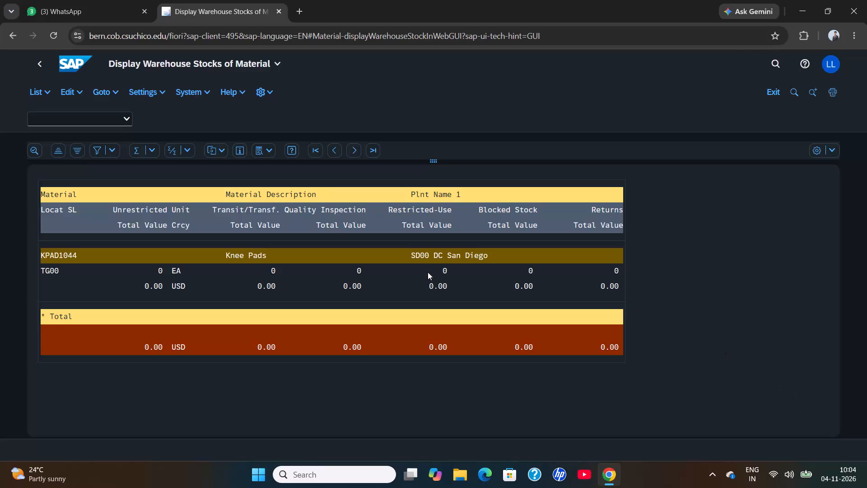
# Leave the warehouse stock report and open Post Goods Receipt for the Goods Receipt Clerk in Warehouse Management.
pyautogui.click(70, 60)
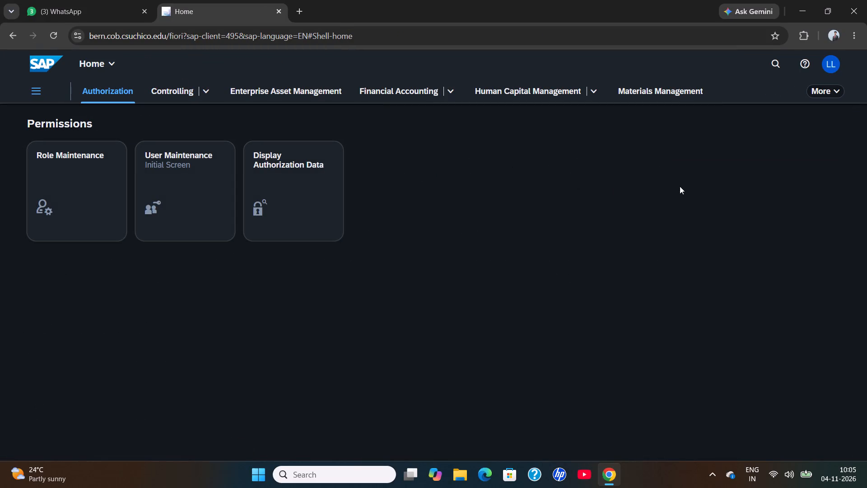
pyautogui.click(827, 95)
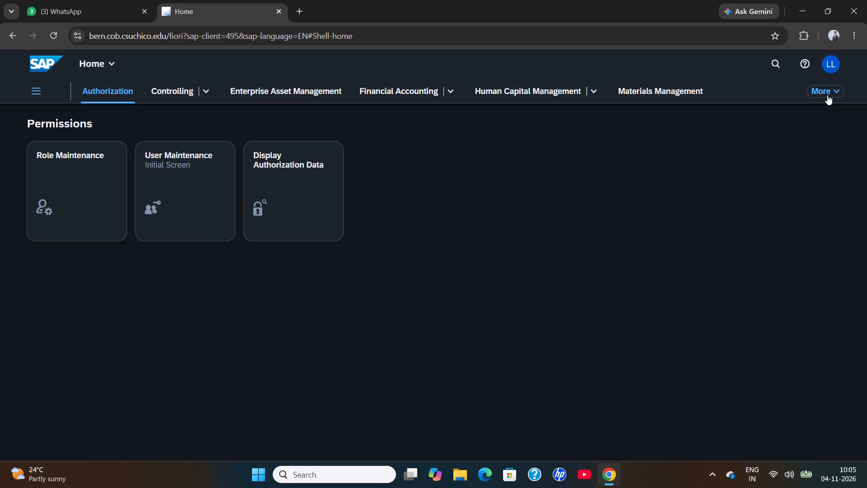
pyautogui.click(780, 256)
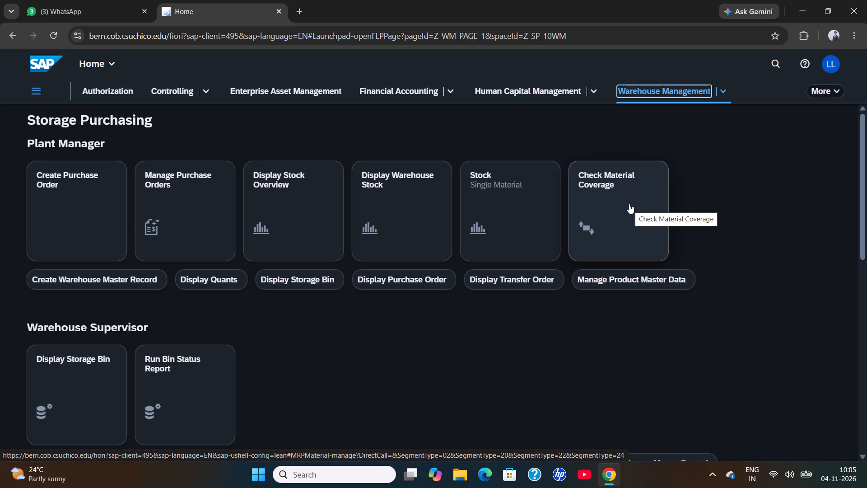
pyautogui.scroll(-7, 629, 204)
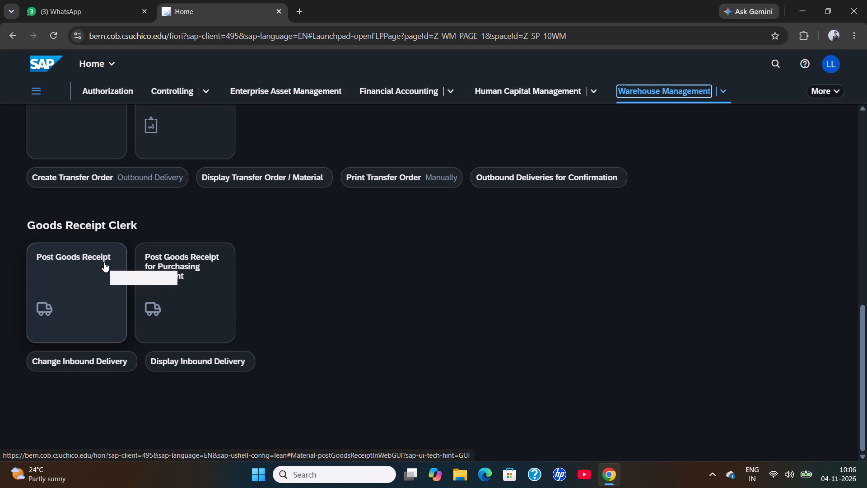
pyautogui.click(104, 262)
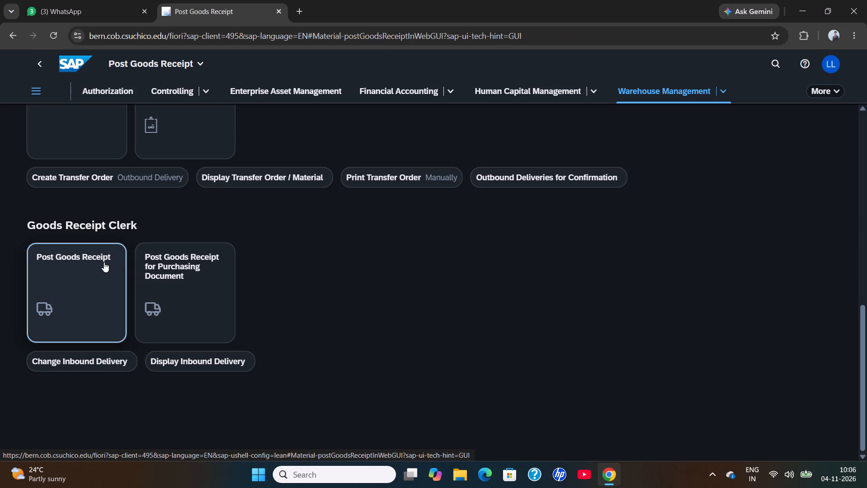
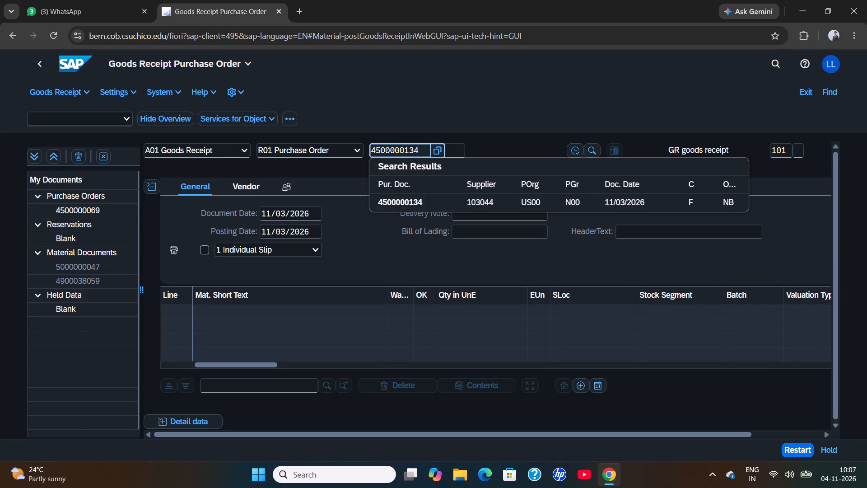
pyautogui.click(399, 198)
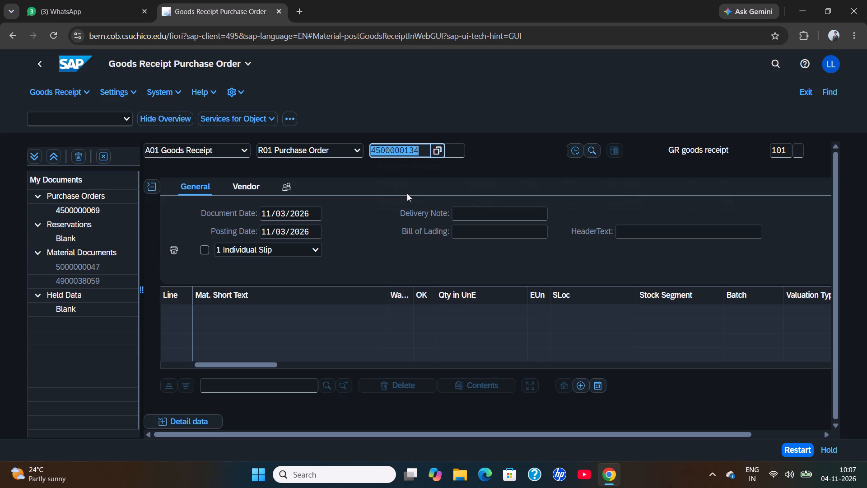
pyautogui.press('Return')
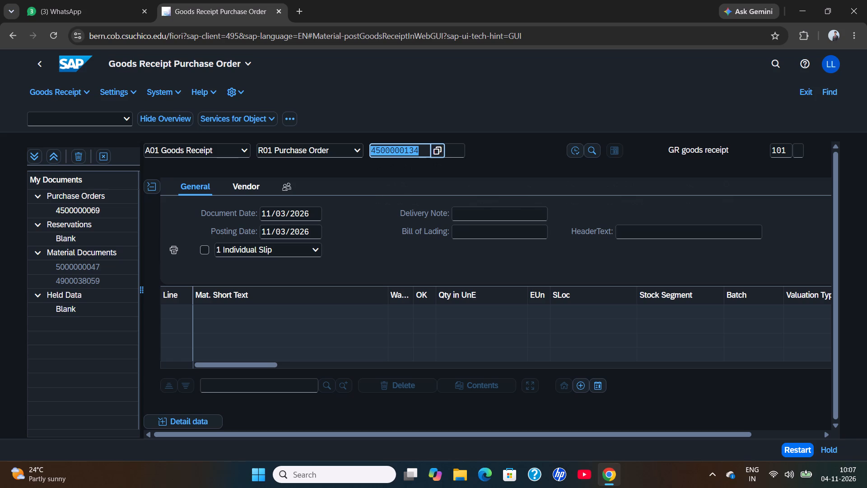
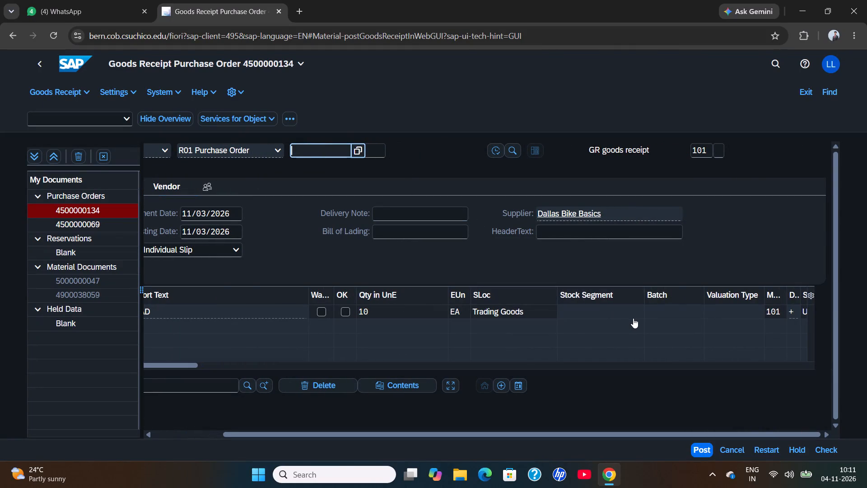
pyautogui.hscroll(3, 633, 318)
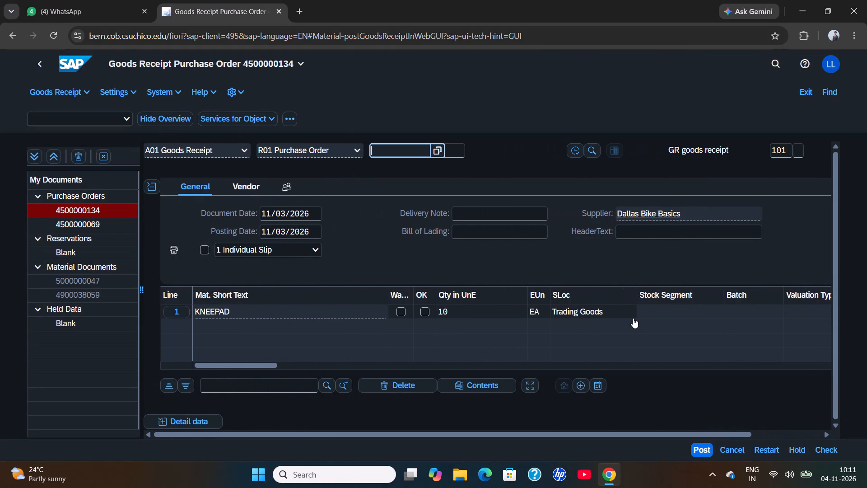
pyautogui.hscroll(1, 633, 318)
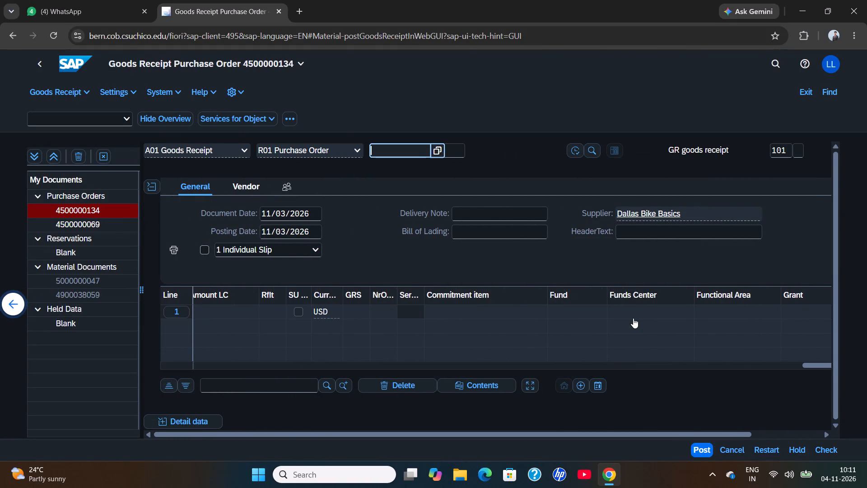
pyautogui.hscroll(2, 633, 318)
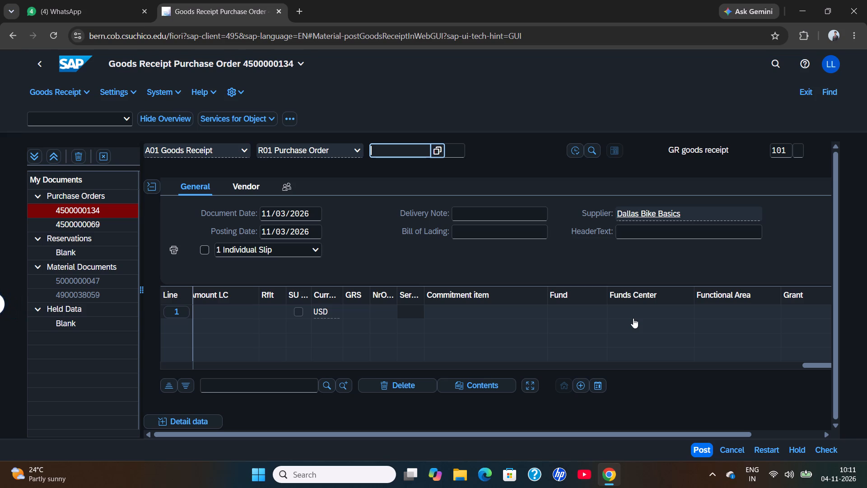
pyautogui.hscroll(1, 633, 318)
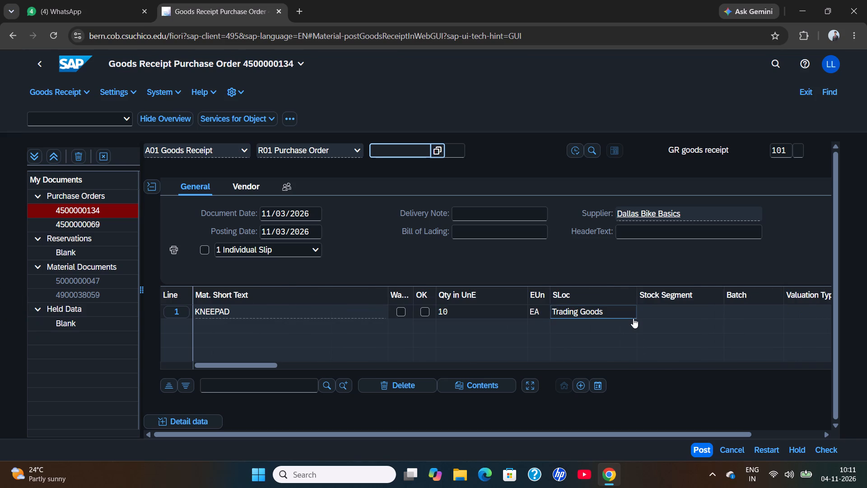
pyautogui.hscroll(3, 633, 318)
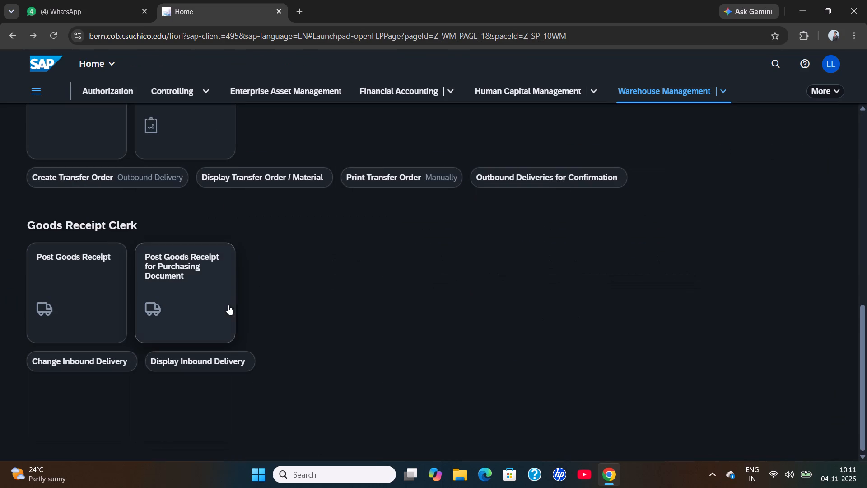
pyautogui.click(51, 272)
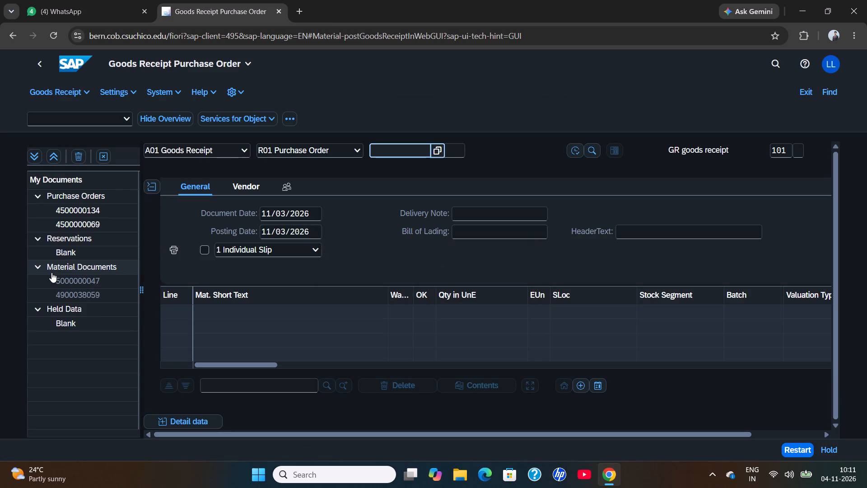
pyautogui.hscroll(1, 51, 272)
pyautogui.click(406, 148)
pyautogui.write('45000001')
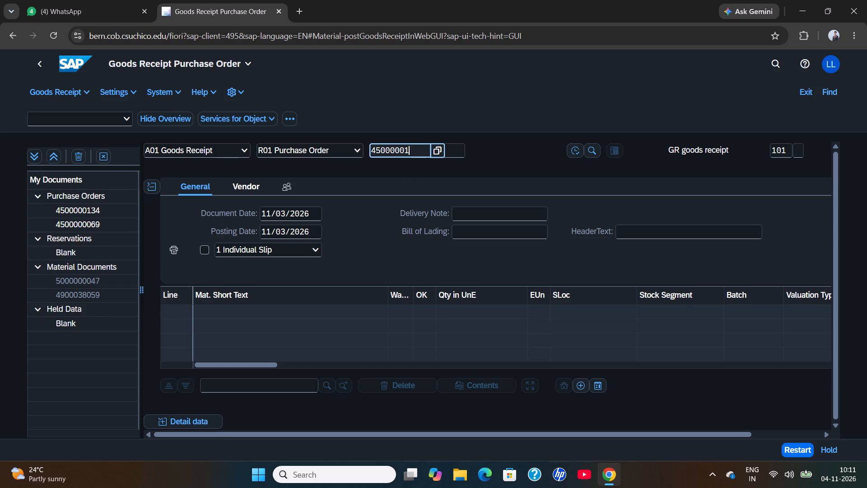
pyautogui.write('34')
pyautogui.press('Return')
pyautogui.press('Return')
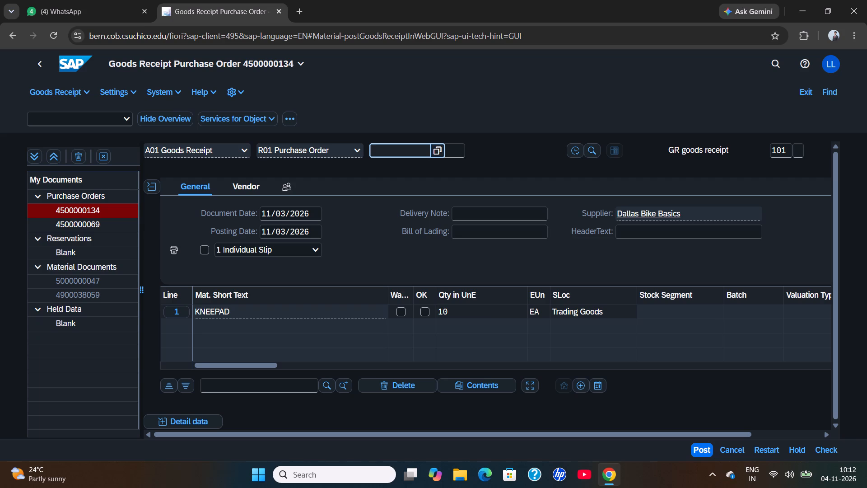
# Mark the KNEEPAD item on line 1 as OK and post the goods receipt.
pyautogui.click(423, 312)
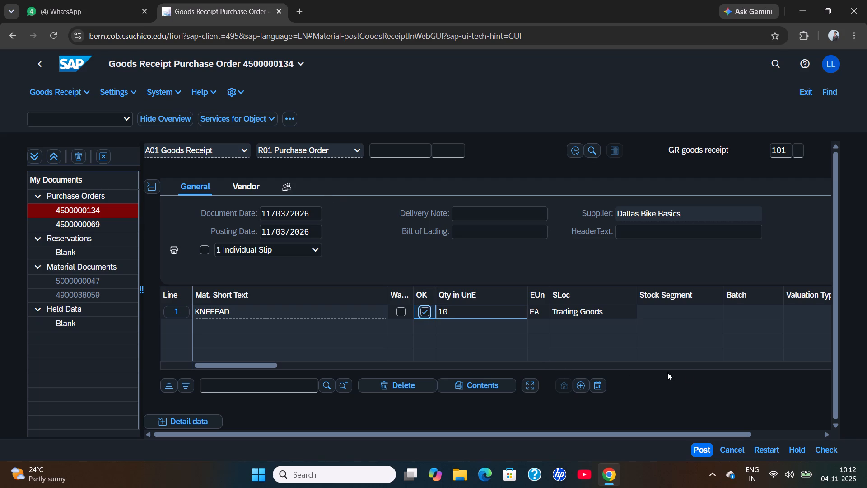
pyautogui.click(703, 447)
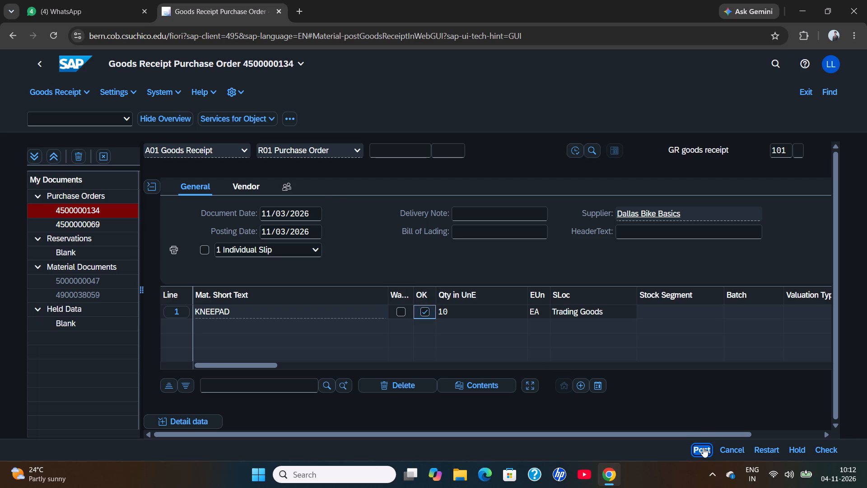
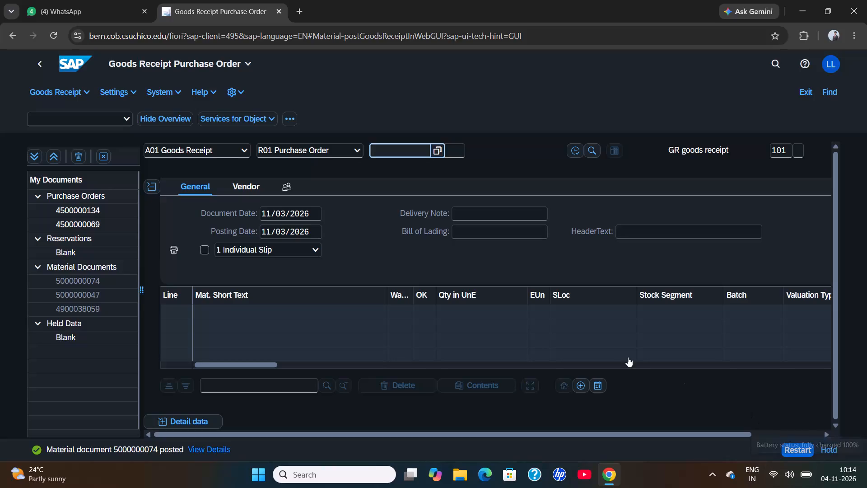
# From Warehouse Management, run Display Stock Overview for material KPAD1044 in plant SD00, review the stock, and return to the Warehouse Management page.
pyautogui.click(73, 75)
pyautogui.click(73, 66)
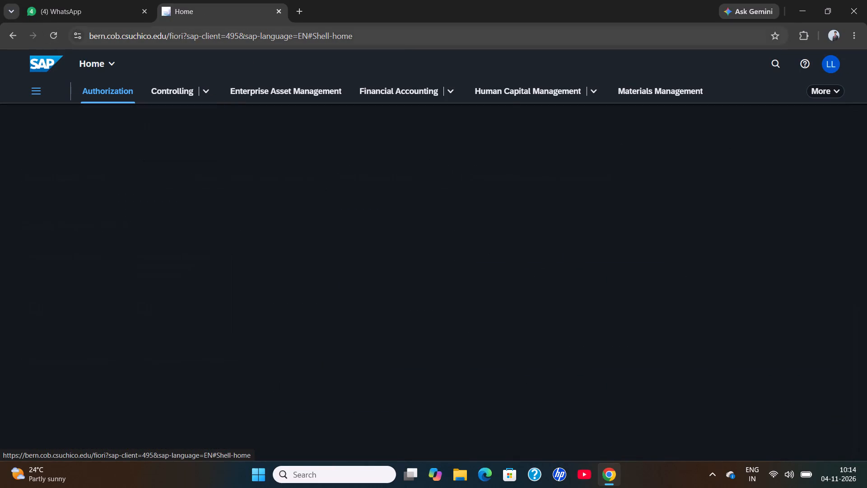
pyautogui.click(835, 94)
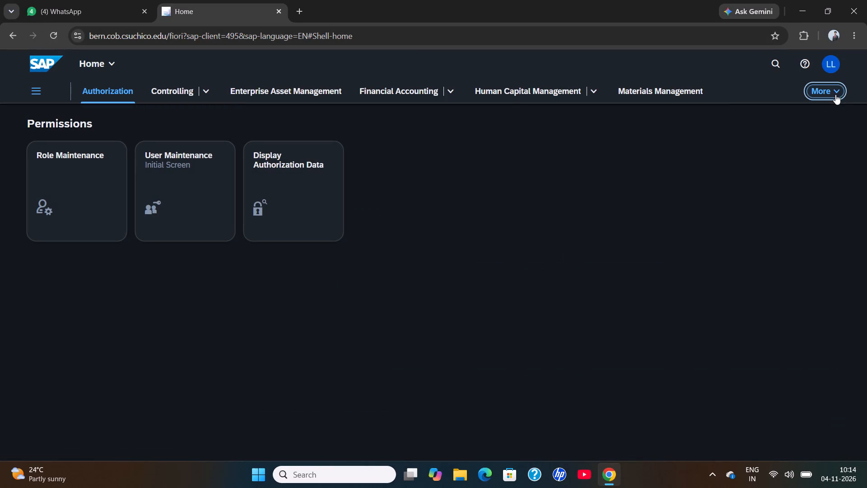
pyautogui.doubleClick(826, 253)
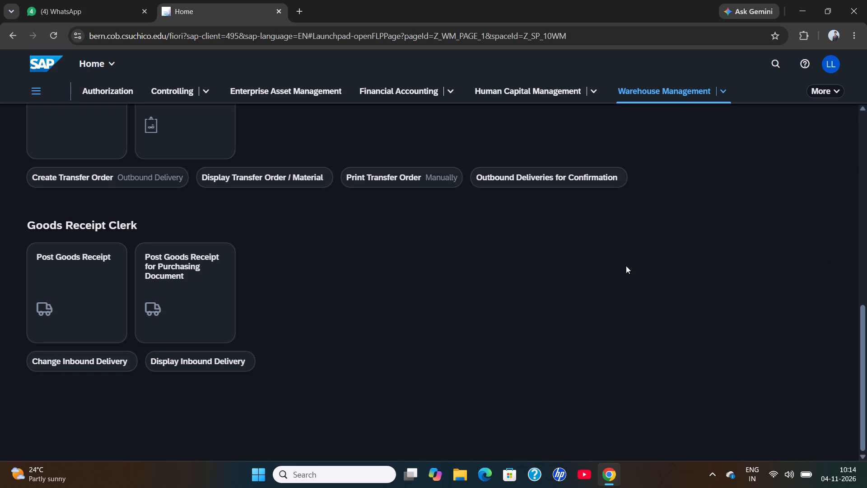
pyautogui.scroll(2, 396, 230)
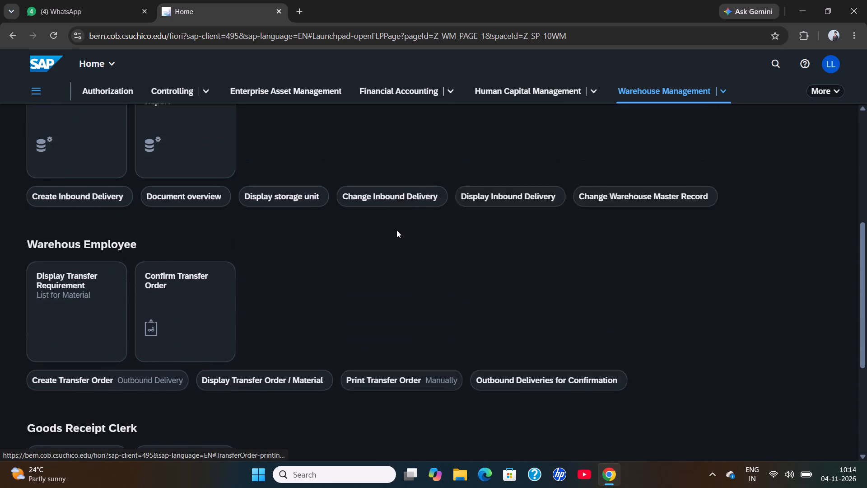
pyautogui.scroll(3, 396, 230)
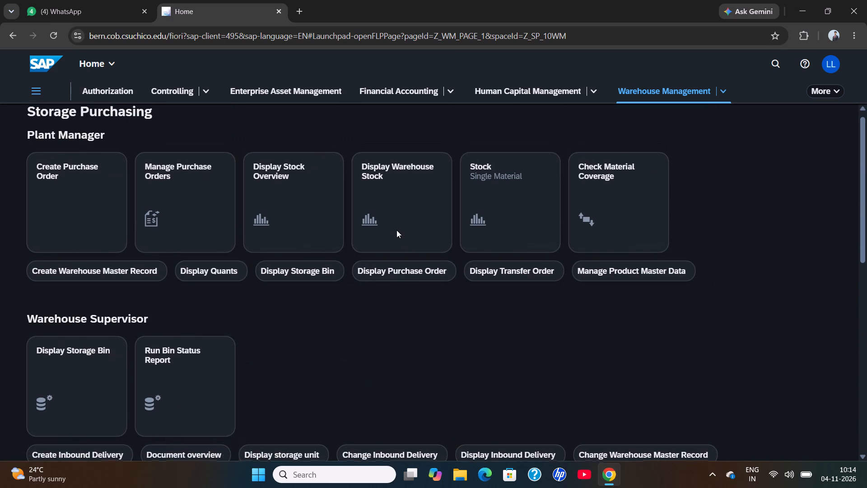
pyautogui.click(274, 192)
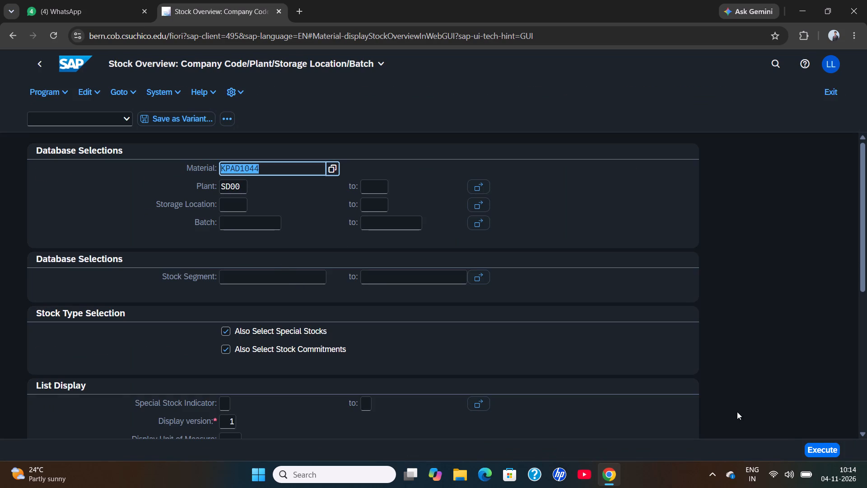
pyautogui.click(830, 452)
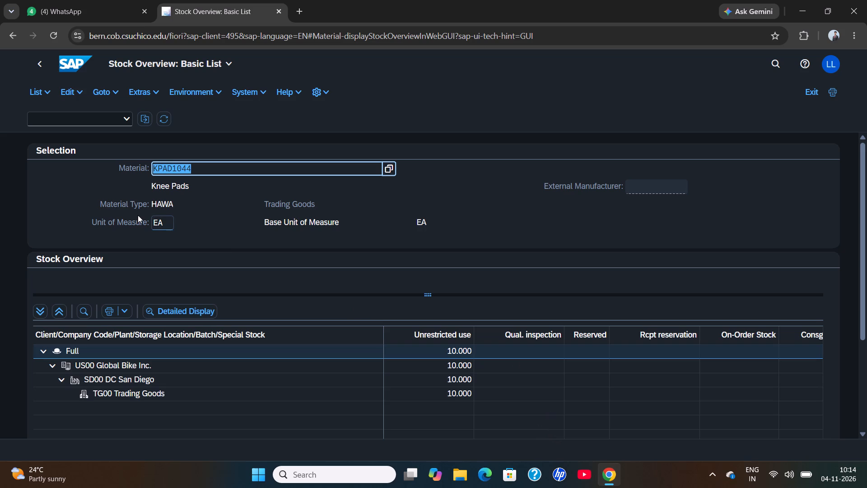
pyautogui.click(36, 55)
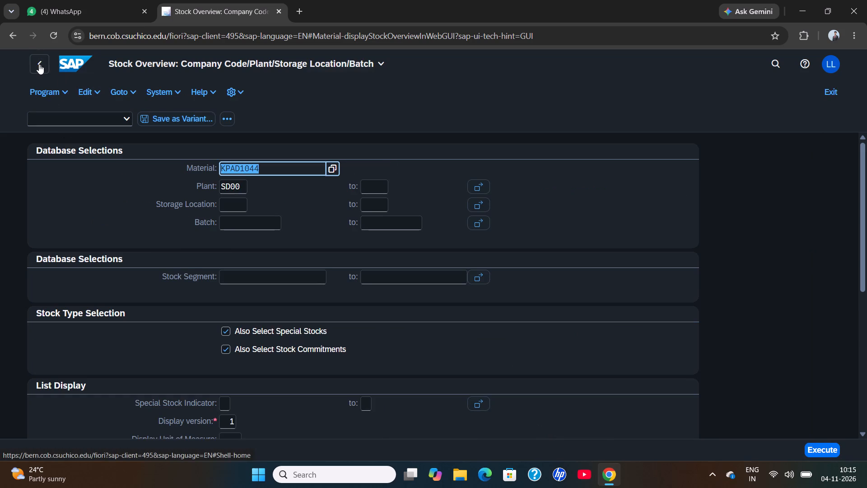
pyautogui.click(39, 64)
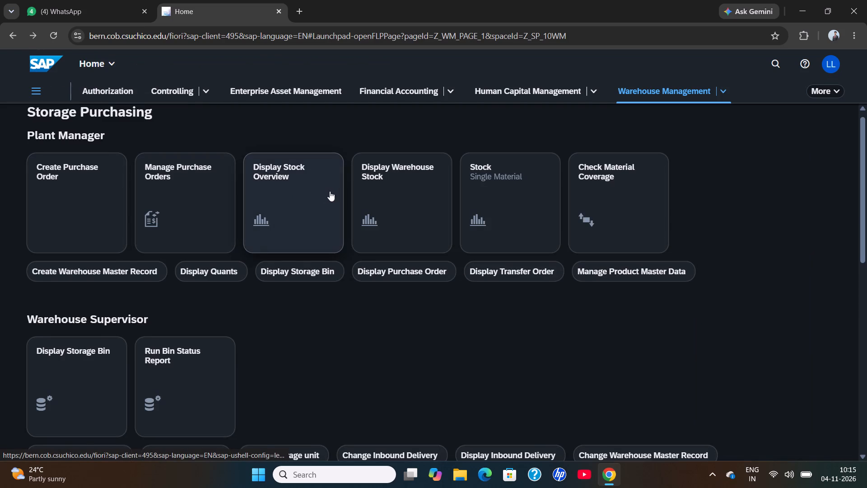
# Run the Display Warehouse Stock report for material KPAD1044 in plant SD00.
pyautogui.click(384, 188)
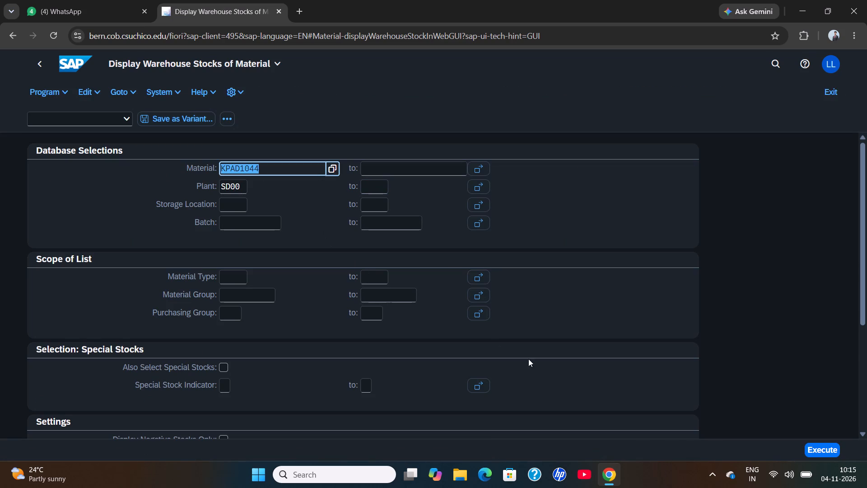
pyautogui.click(814, 450)
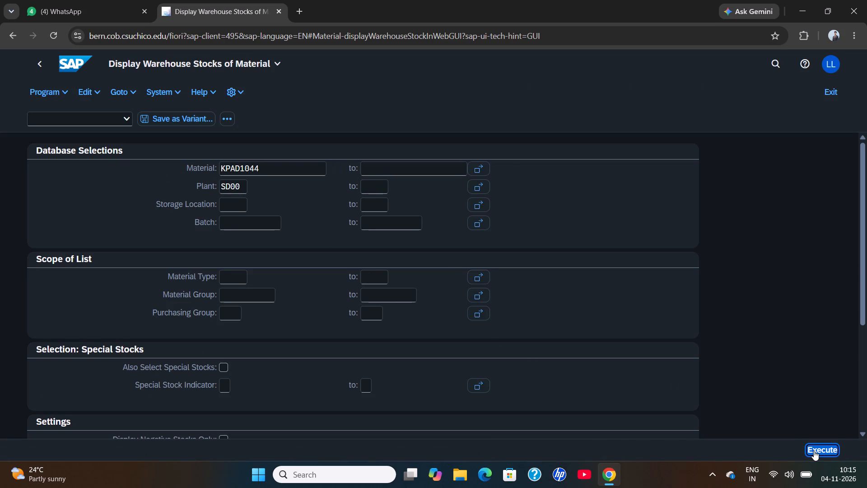
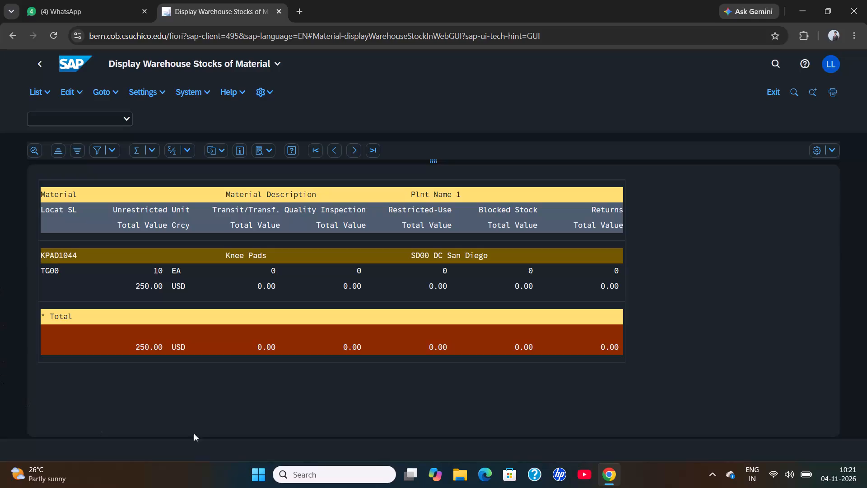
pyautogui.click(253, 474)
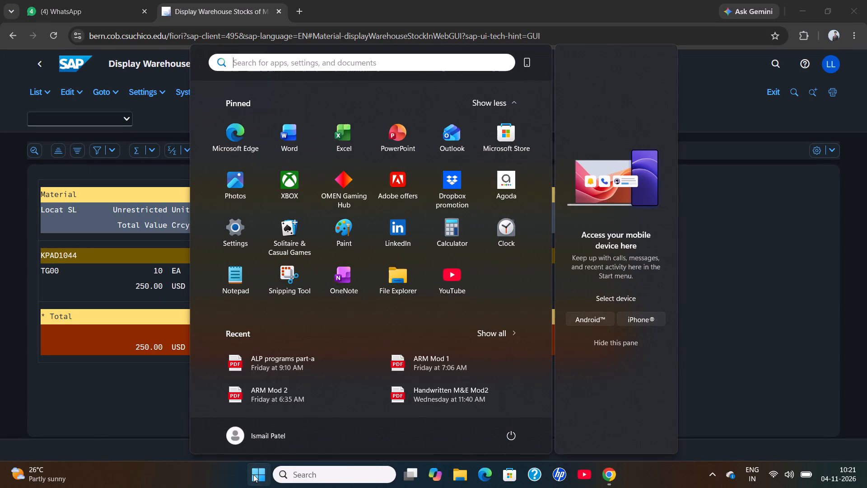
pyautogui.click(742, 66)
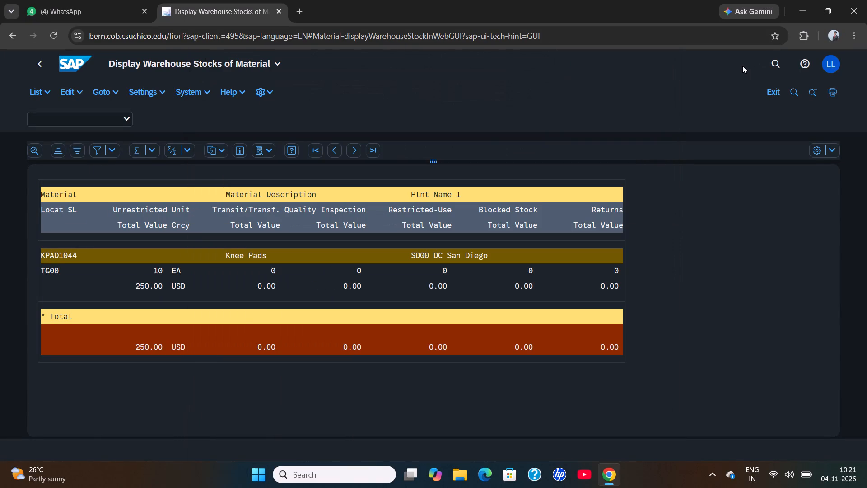
# Put the Windows computer to sleep, leaving the warehouse stock report open.
pyautogui.press('super+x')
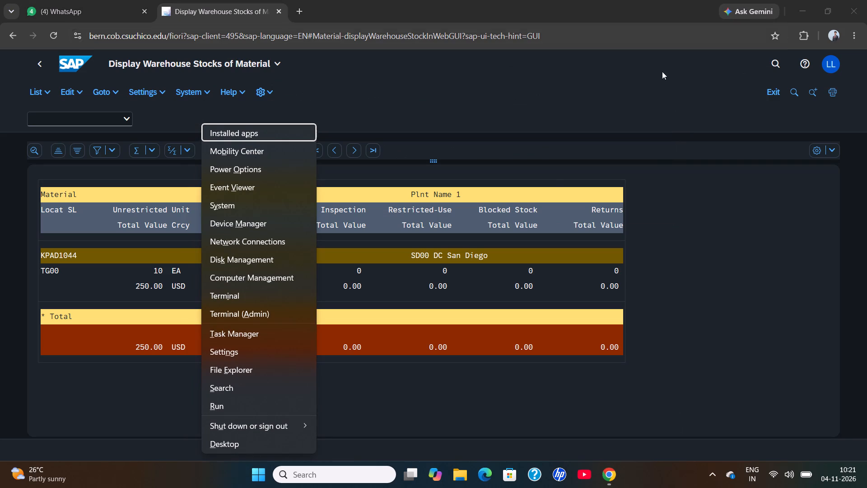
pyautogui.click(280, 422)
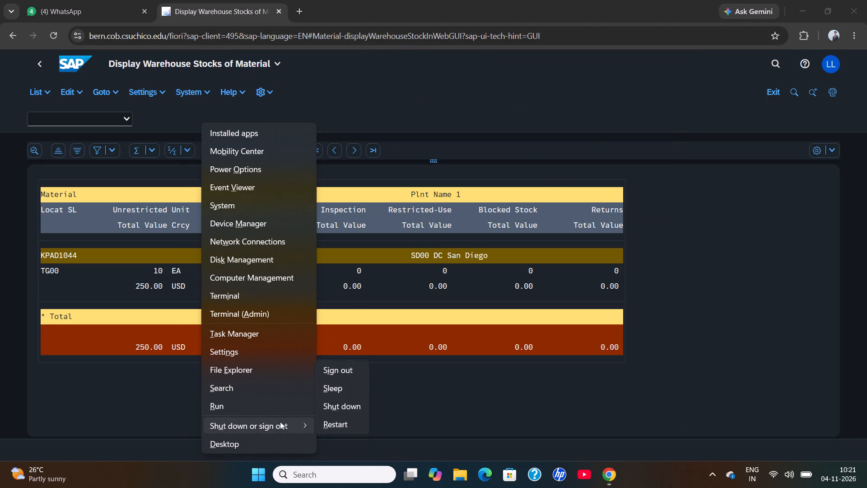
pyautogui.click(334, 389)
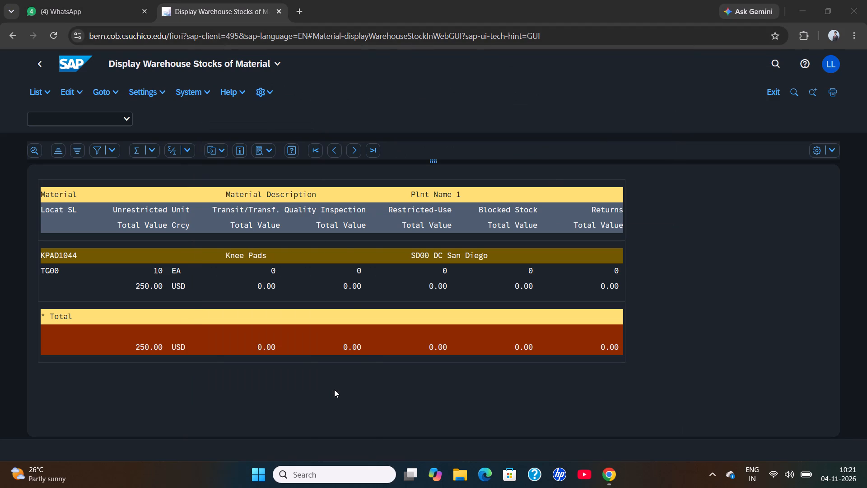